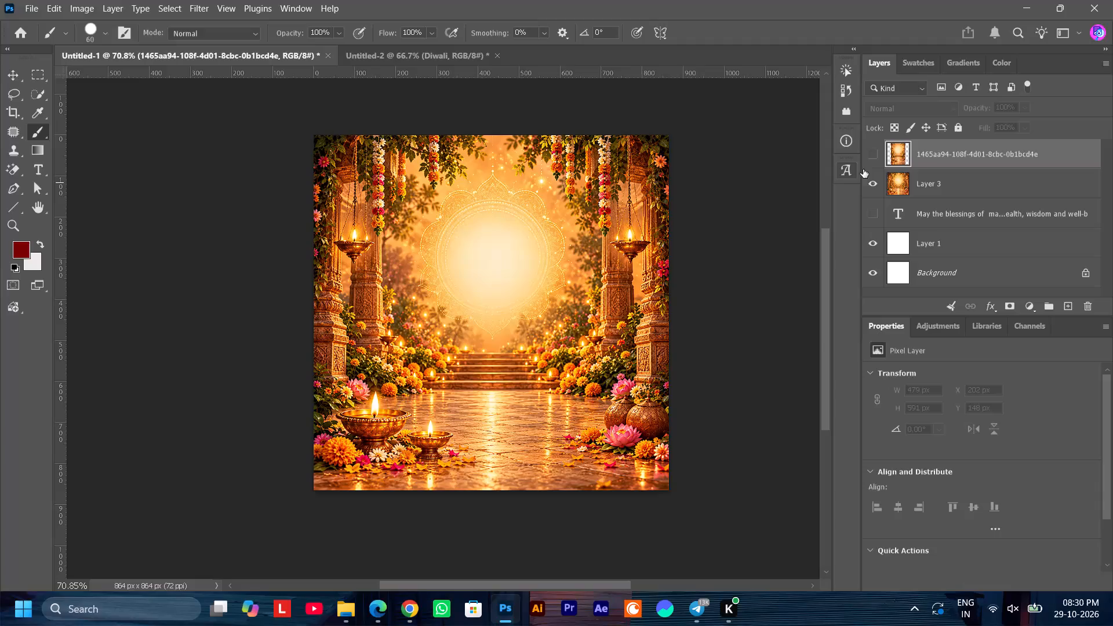
Delete the hidden 1465aa94 image layer at the top of the layer stack.
left_click(961, 151)
key("Delete")
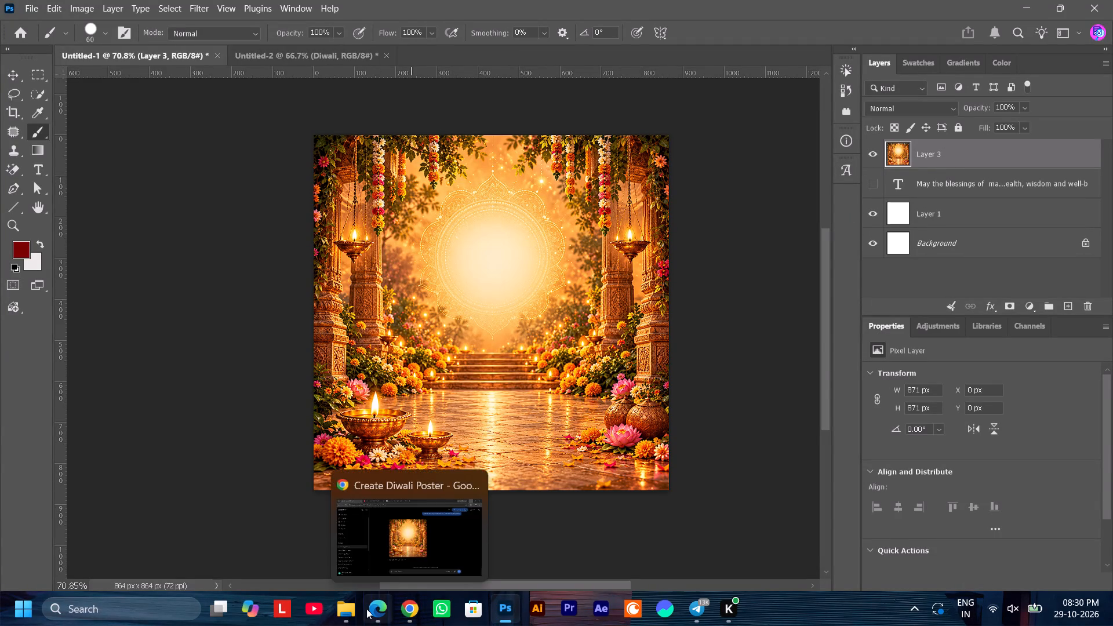
Place the goddess image download (64) from the Downloads folder onto the Diwali background at its default size.
left_click(348, 609)
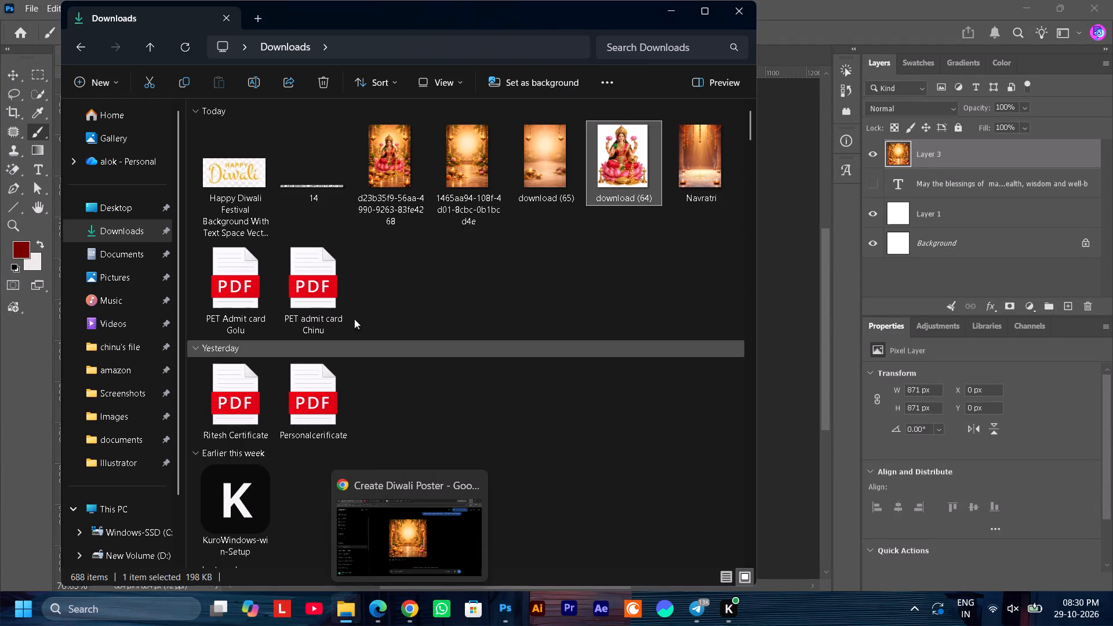
left_click_drag(628, 159, 737, 235)
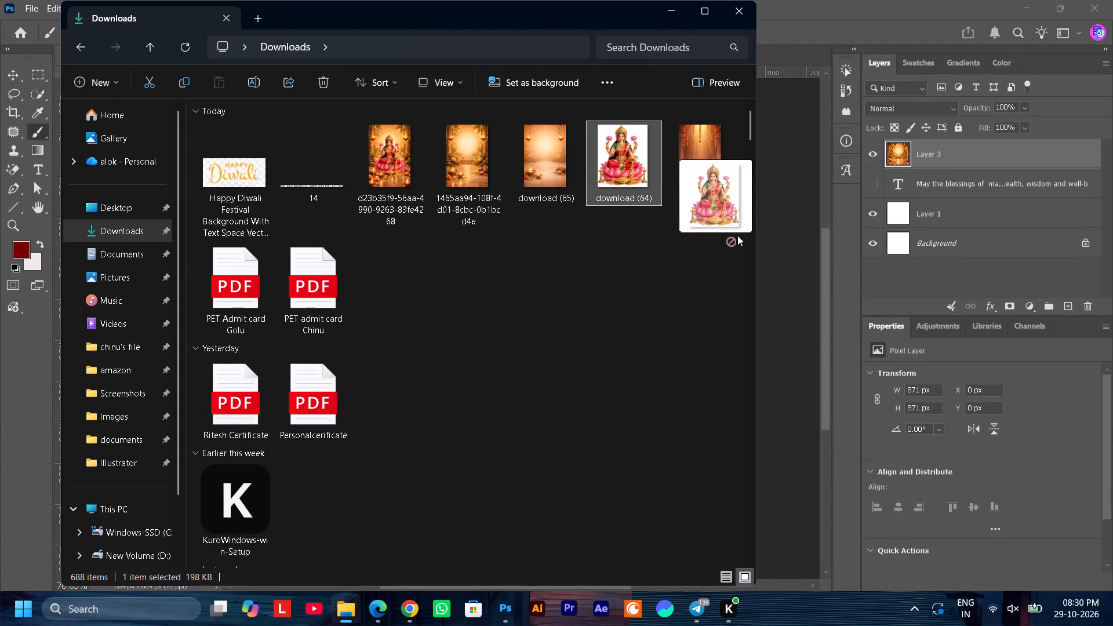
left_click_drag(737, 235, 769, 253)
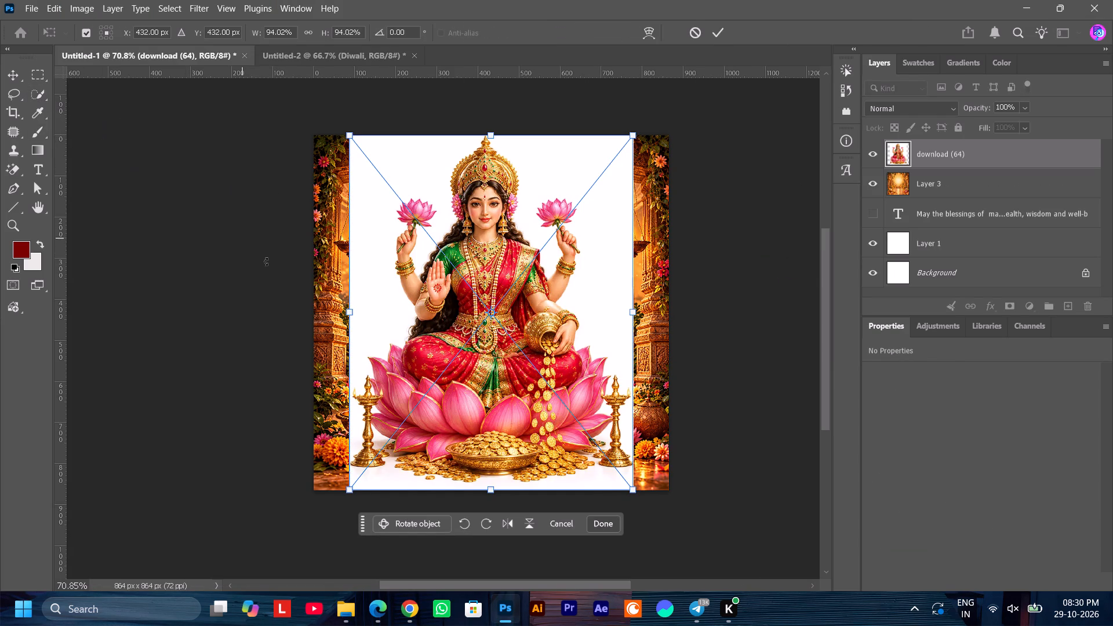
left_click(609, 519)
Remove the white background from the placed goddess image.
left_click(449, 507)
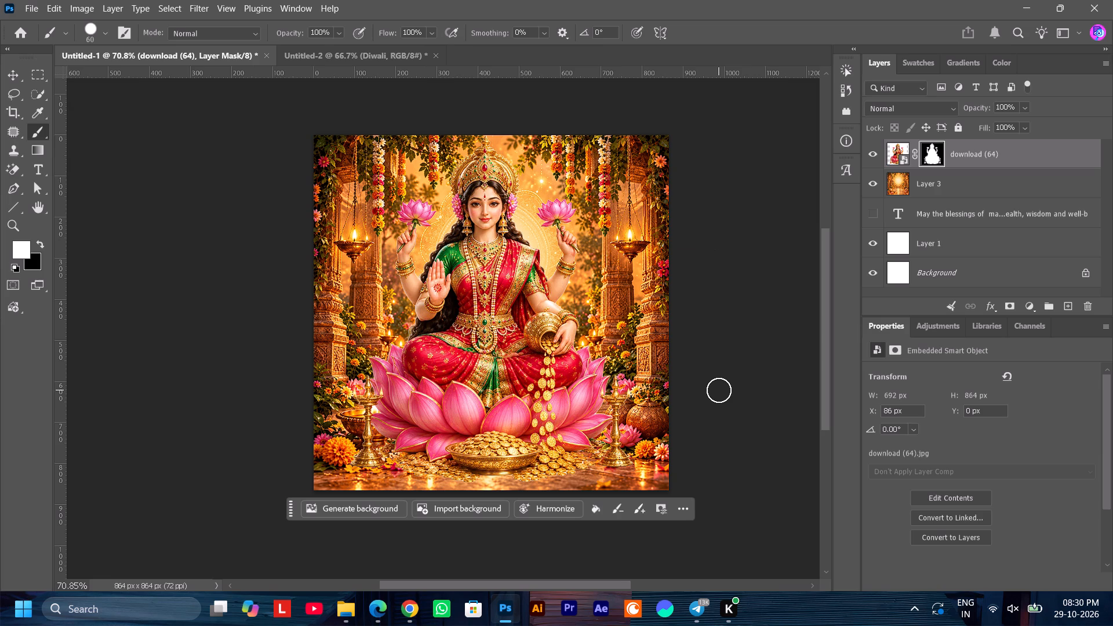
Select the goddess as subject on the download (64) image, contract the selection by 1 pixel and copy it to a new layer.
left_click(895, 150)
left_click(170, 9)
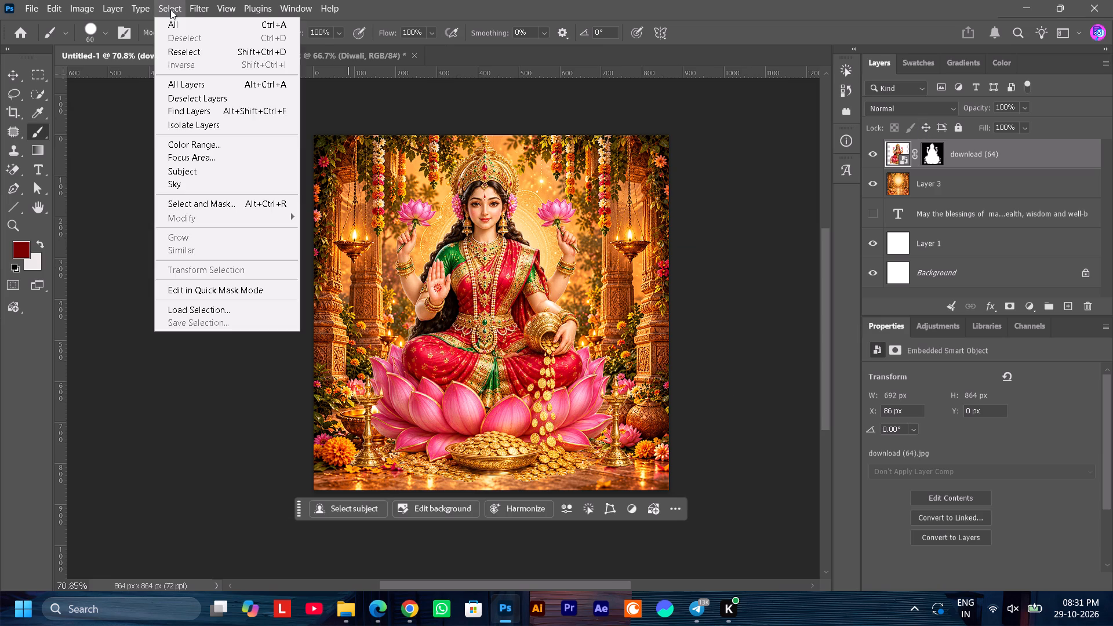
left_click(202, 171)
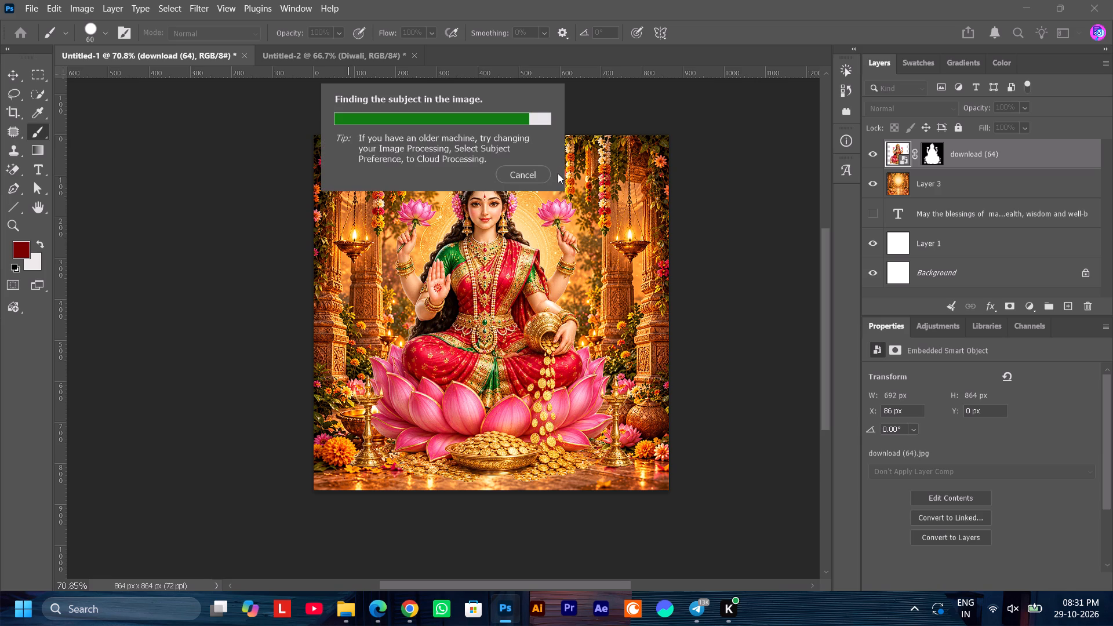
left_click(172, 6)
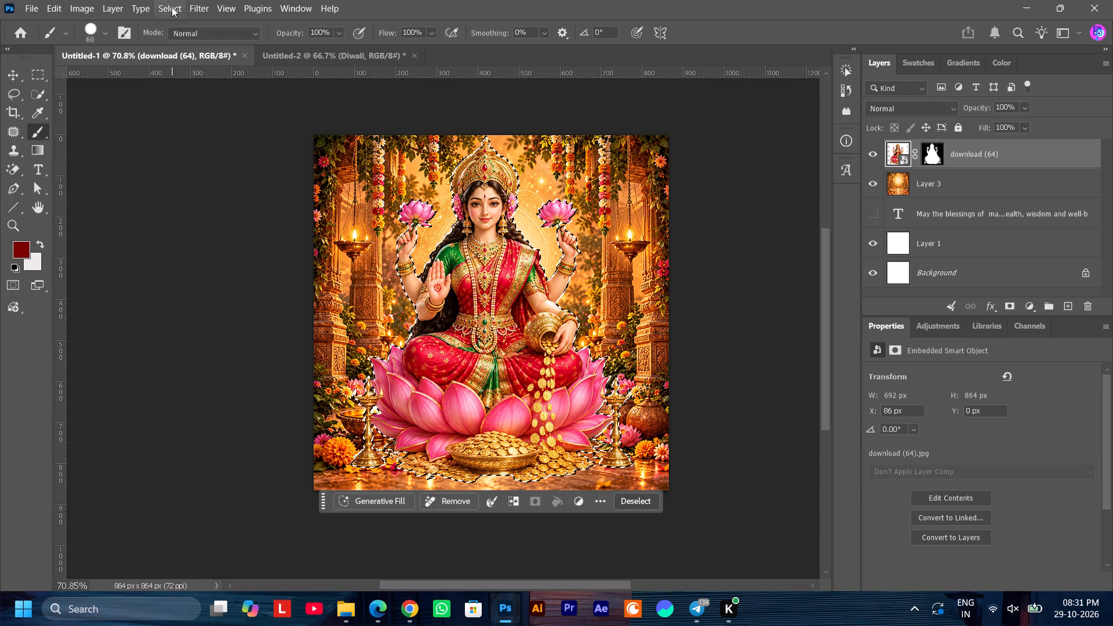
left_click(209, 219)
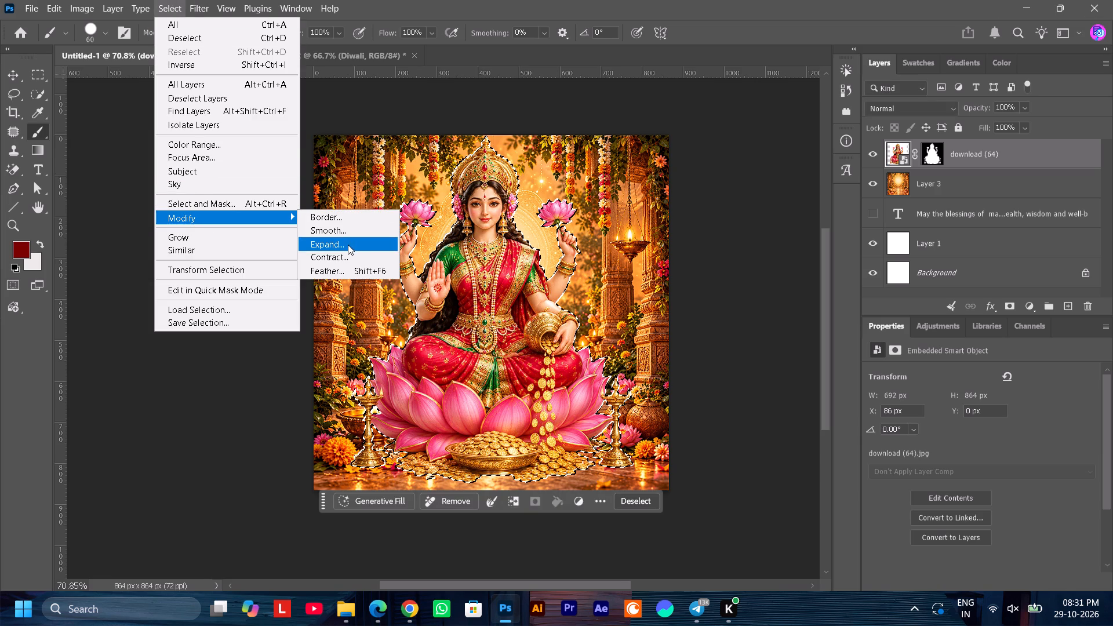
left_click(347, 257)
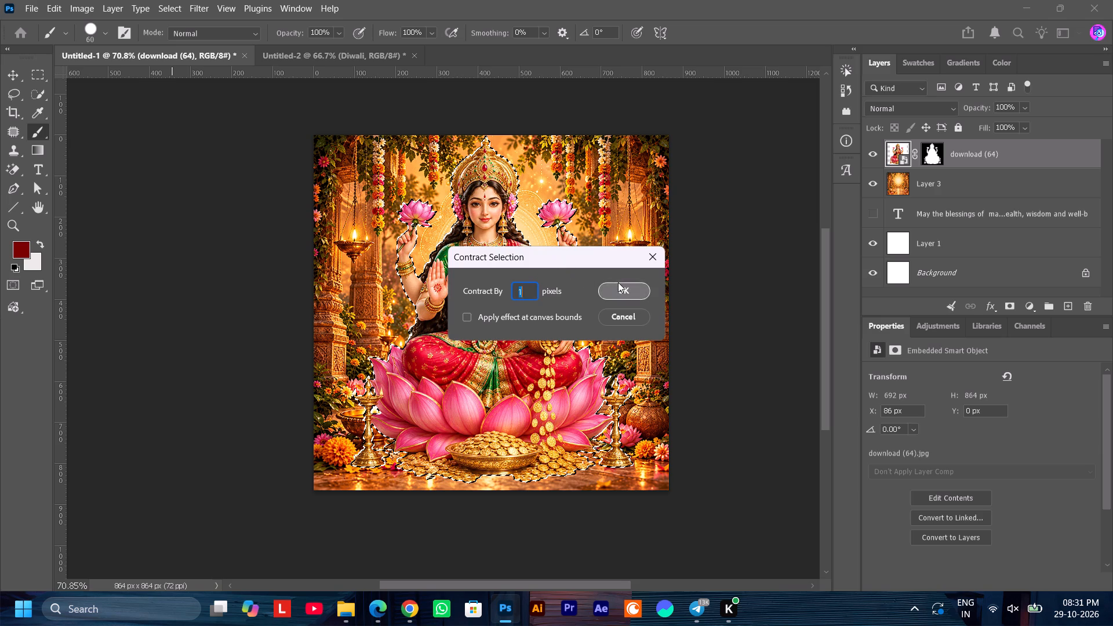
left_click(618, 282)
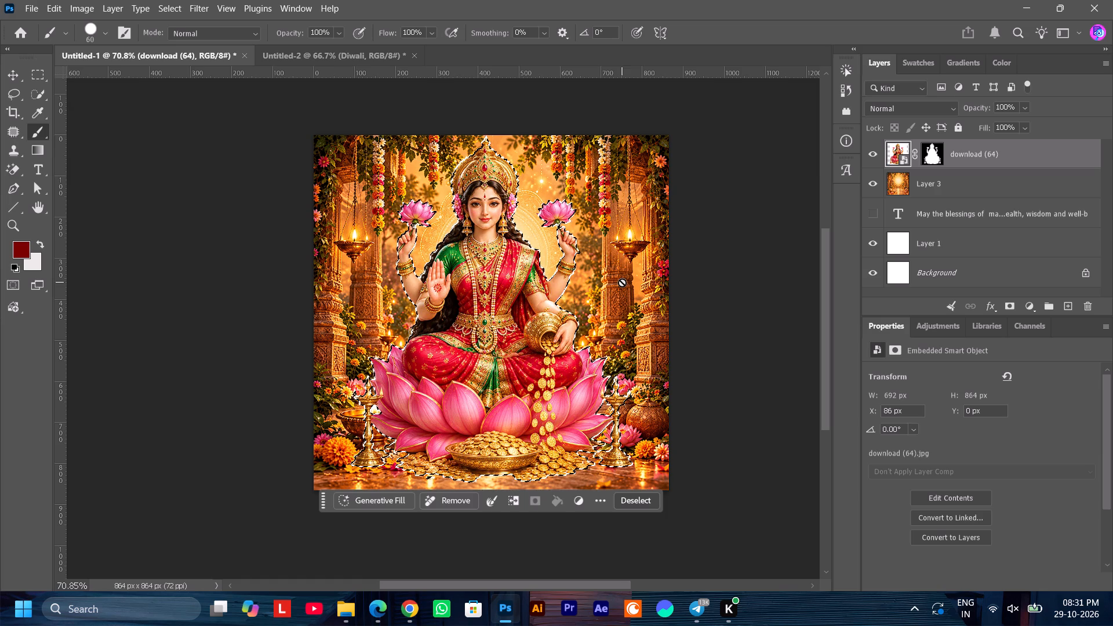
key("ctrl+j")
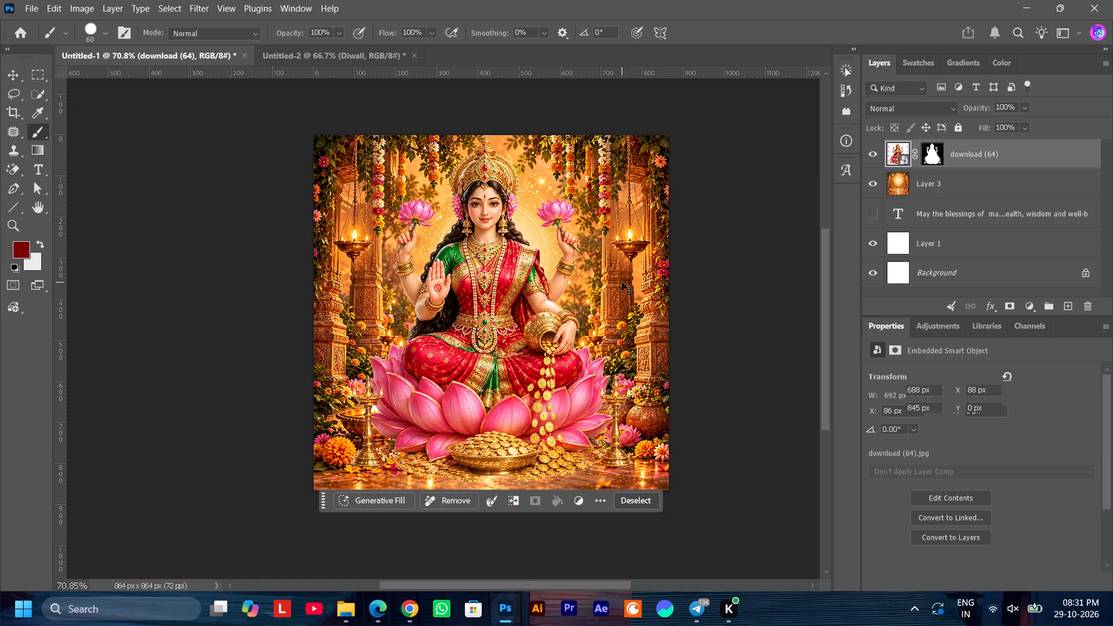
Delete the original masked download (64) layer beneath the new goddess cutout.
left_click(895, 178)
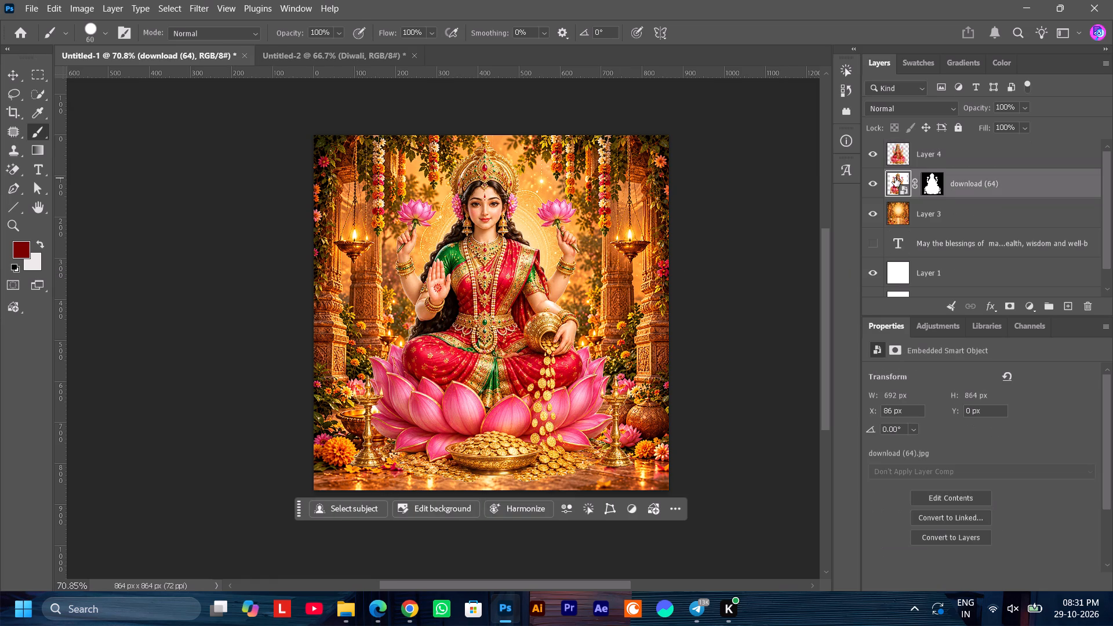
key("Delete")
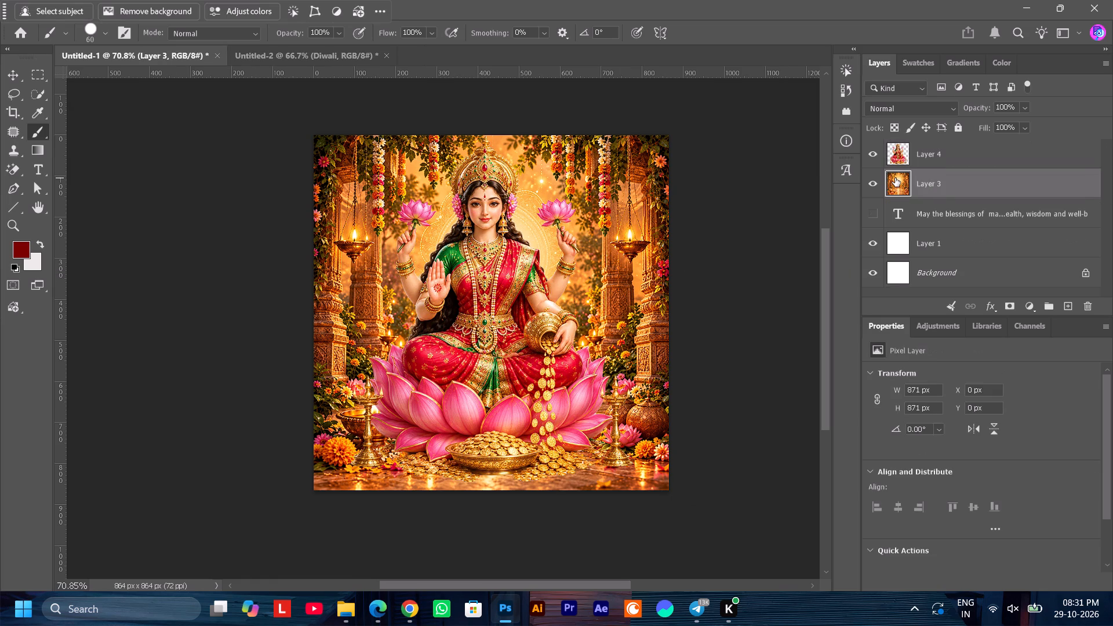
Scale the goddess cutout on Layer 4 to about 470 × 579 px and position it in front of the glowing halo.
left_click(950, 152)
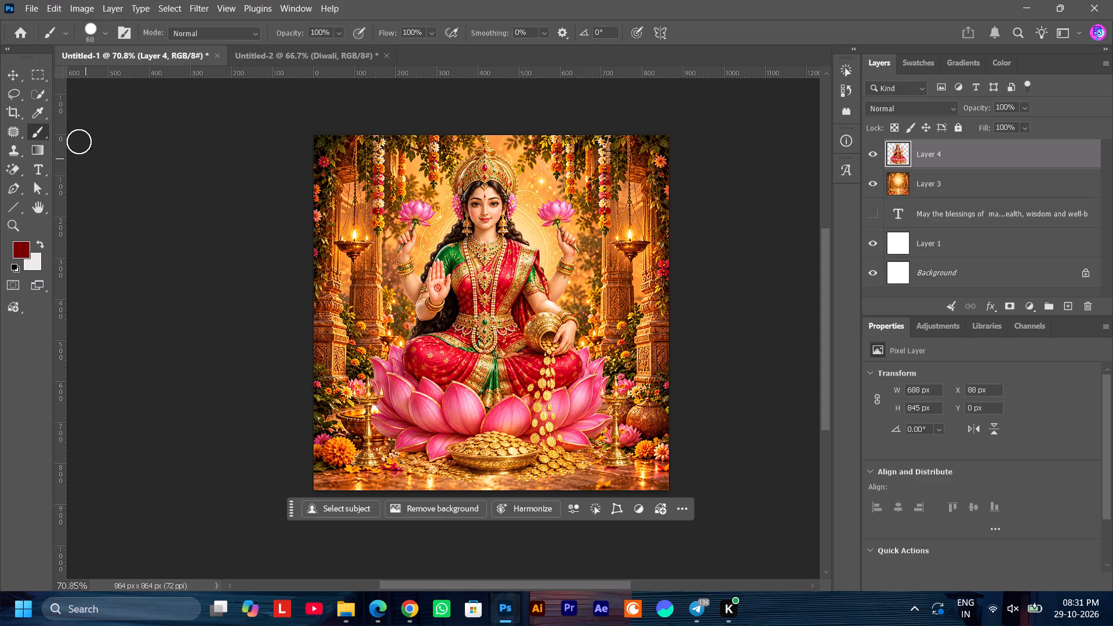
left_click(13, 77)
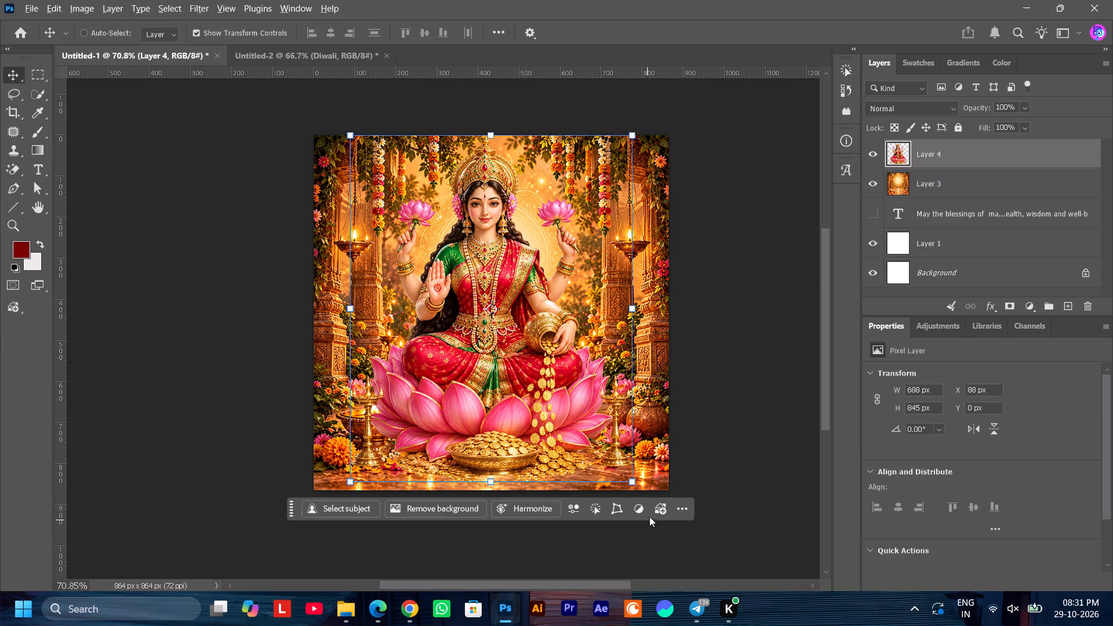
left_click_drag(634, 482, 612, 451, "alt+shift")
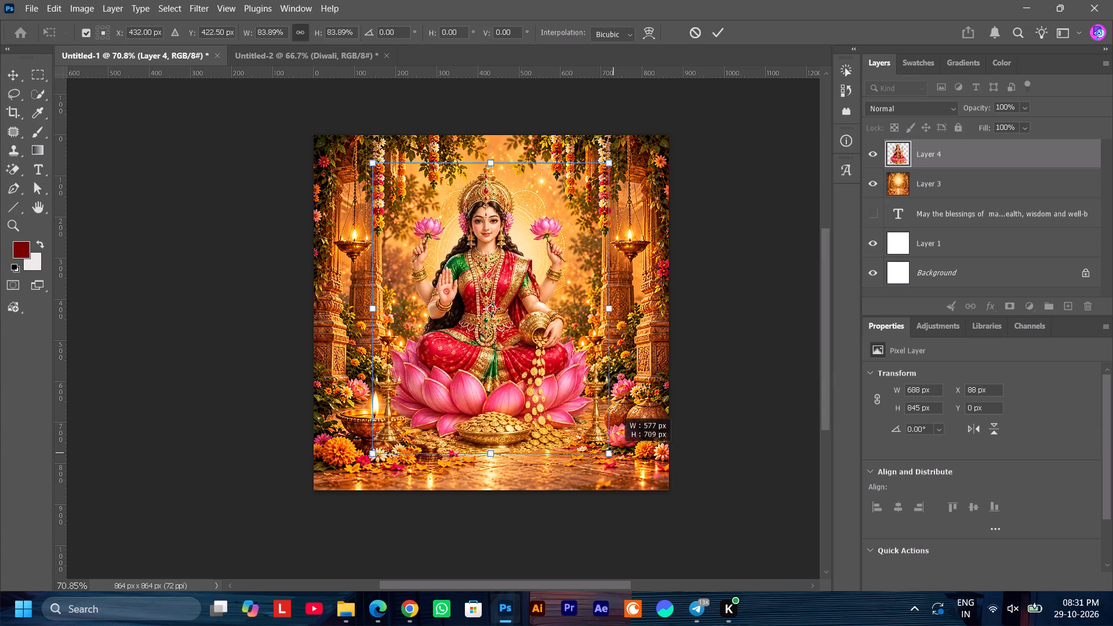
left_click_drag(612, 451, 598, 426, "alt+shift")
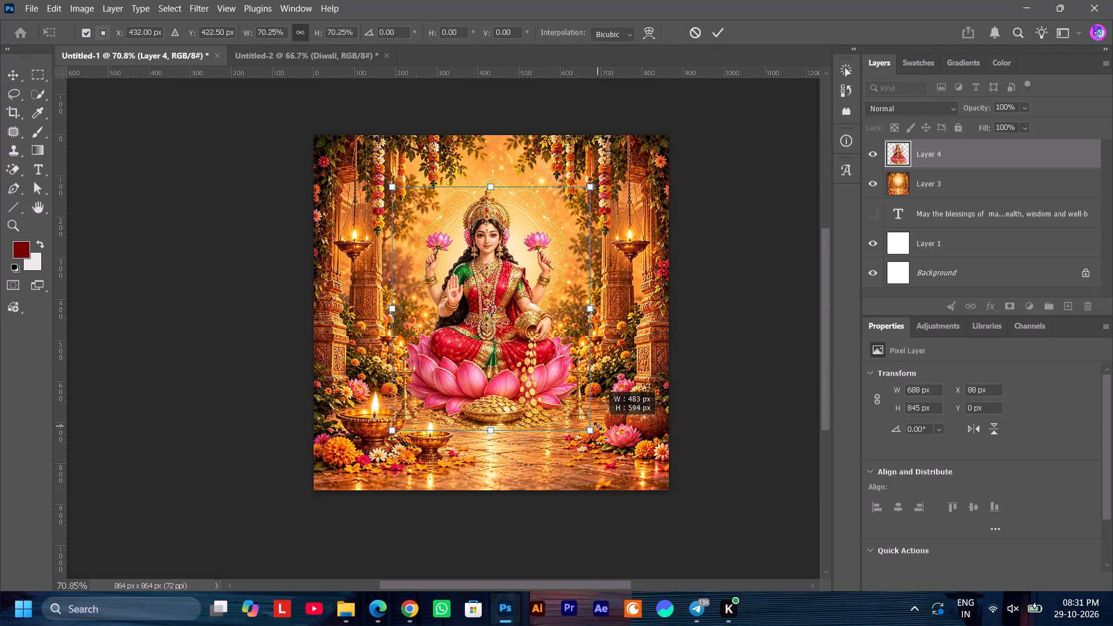
left_click_drag(598, 426, 596, 422, "alt+shift")
left_click_drag(517, 329, 515, 339)
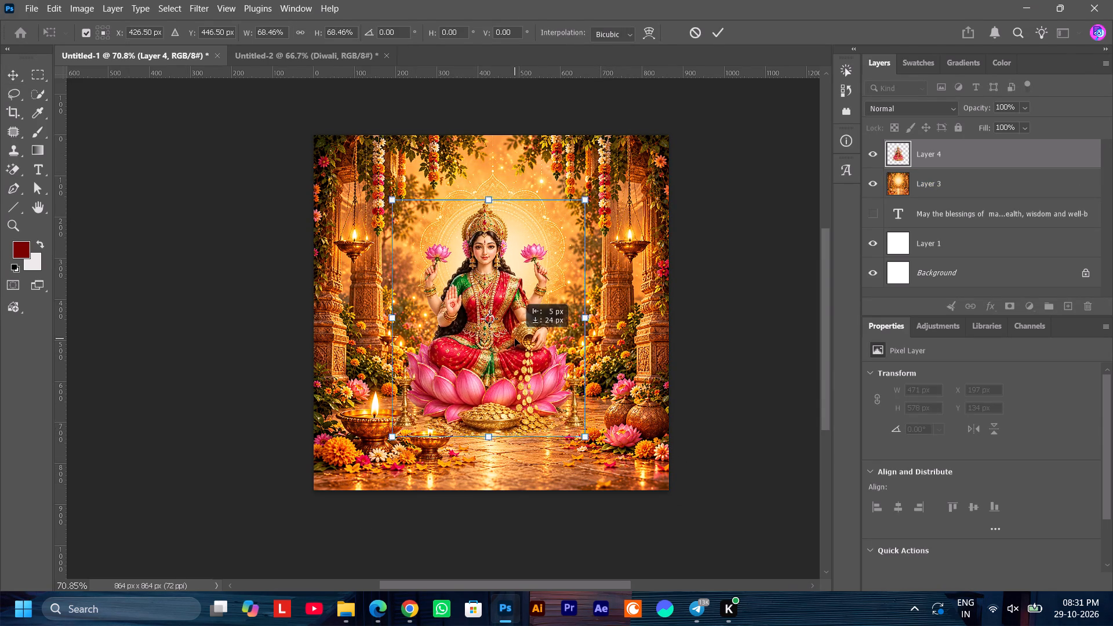
left_click_drag(515, 339, 516, 339)
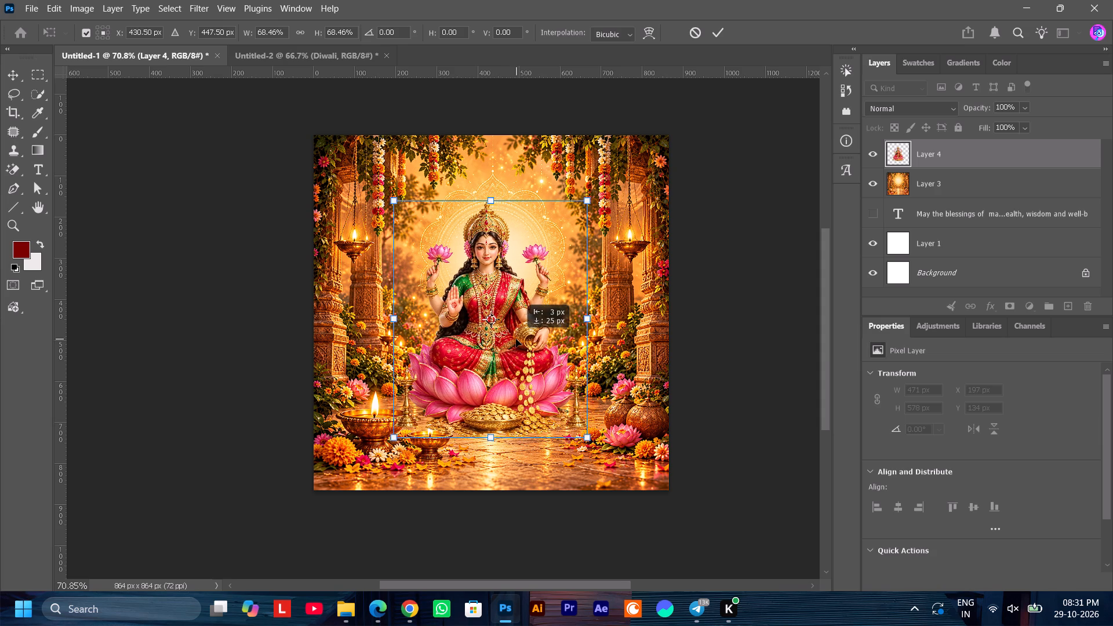
left_click_drag(516, 339, 518, 340)
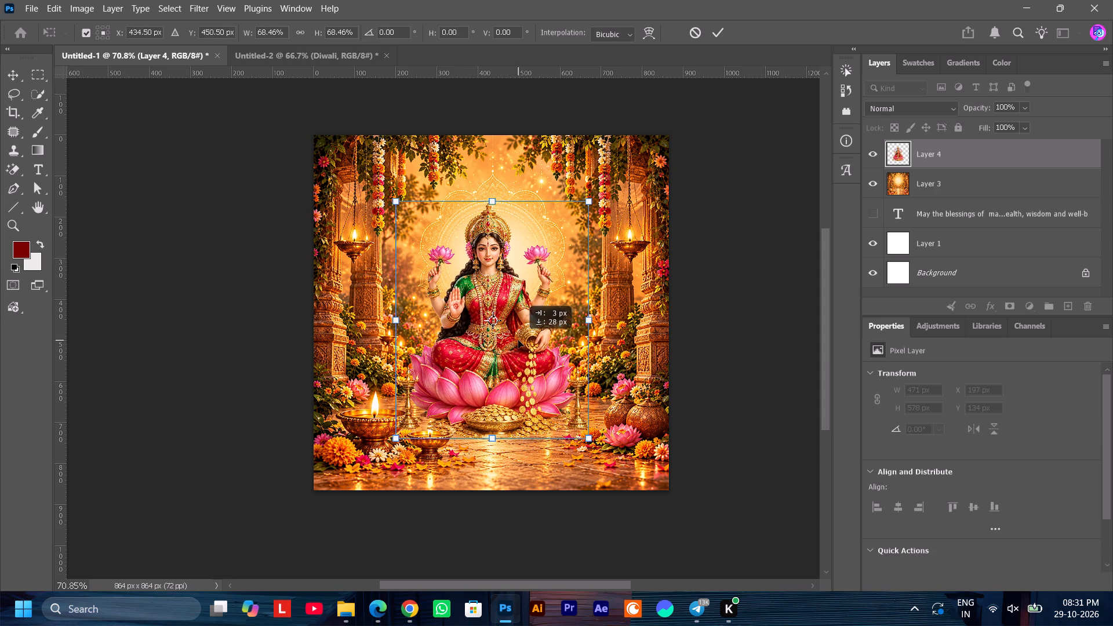
left_click_drag(518, 340, 517, 340)
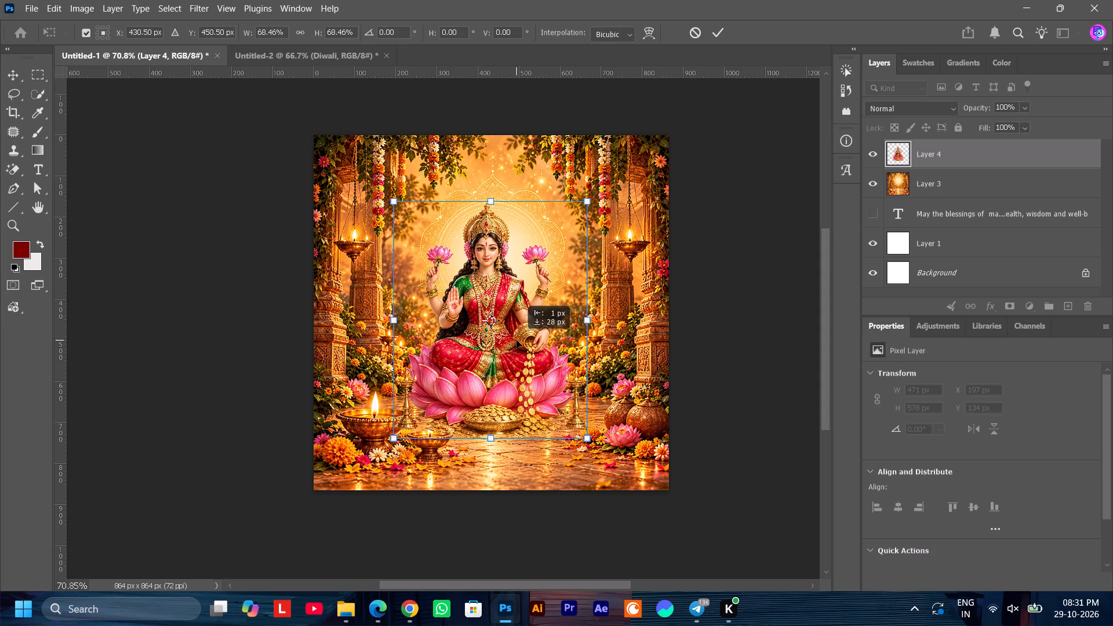
left_click_drag(517, 340, 517, 340)
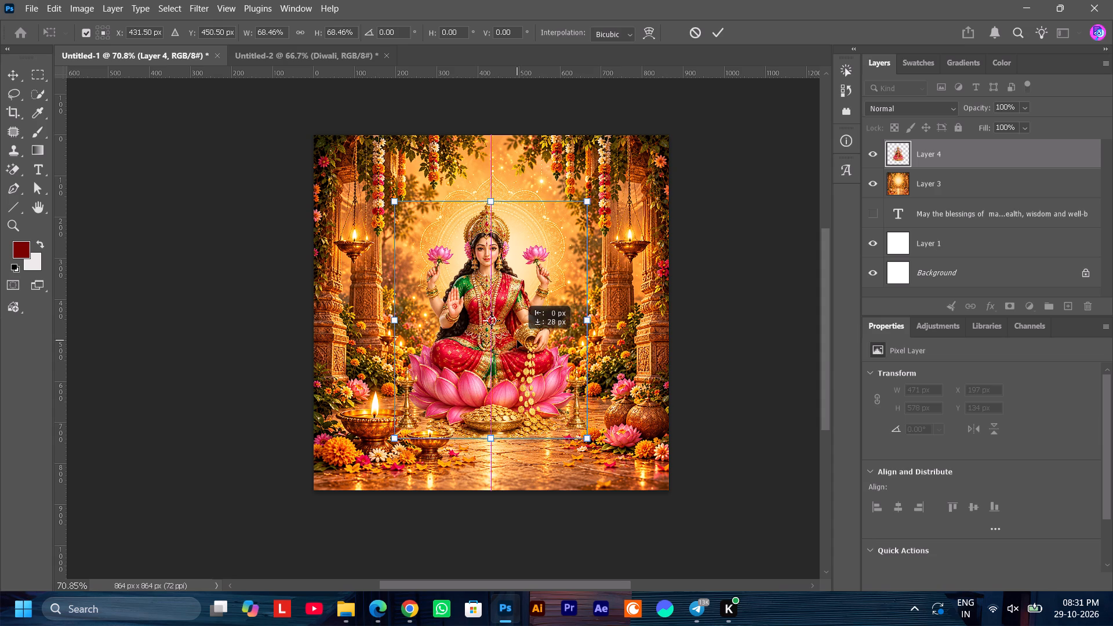
left_click_drag(517, 340, 518, 340)
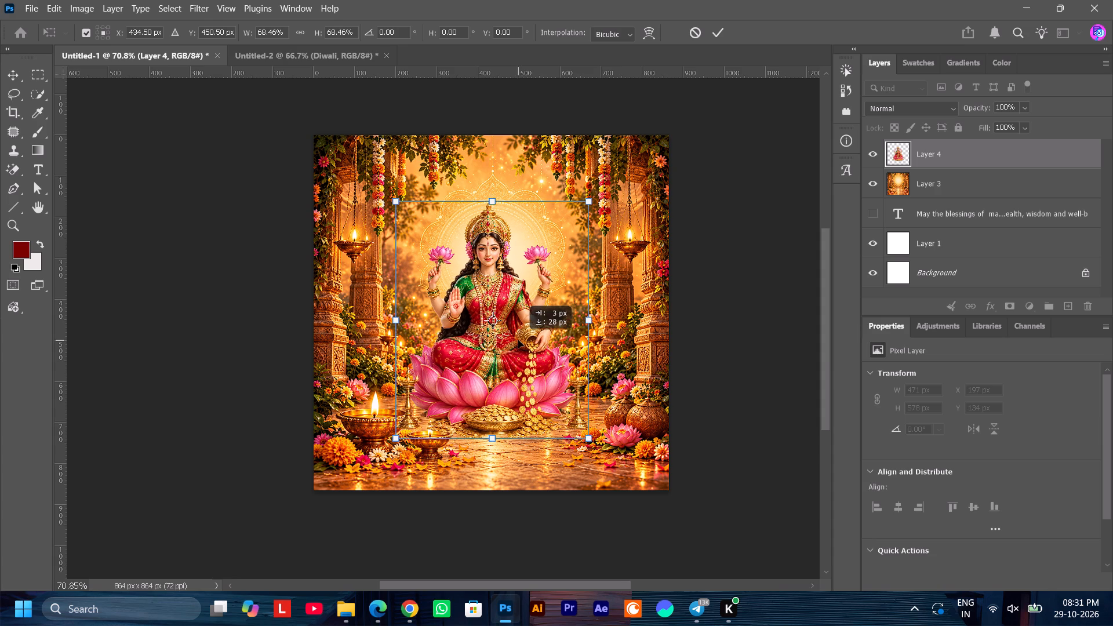
left_click_drag(518, 340, 523, 341)
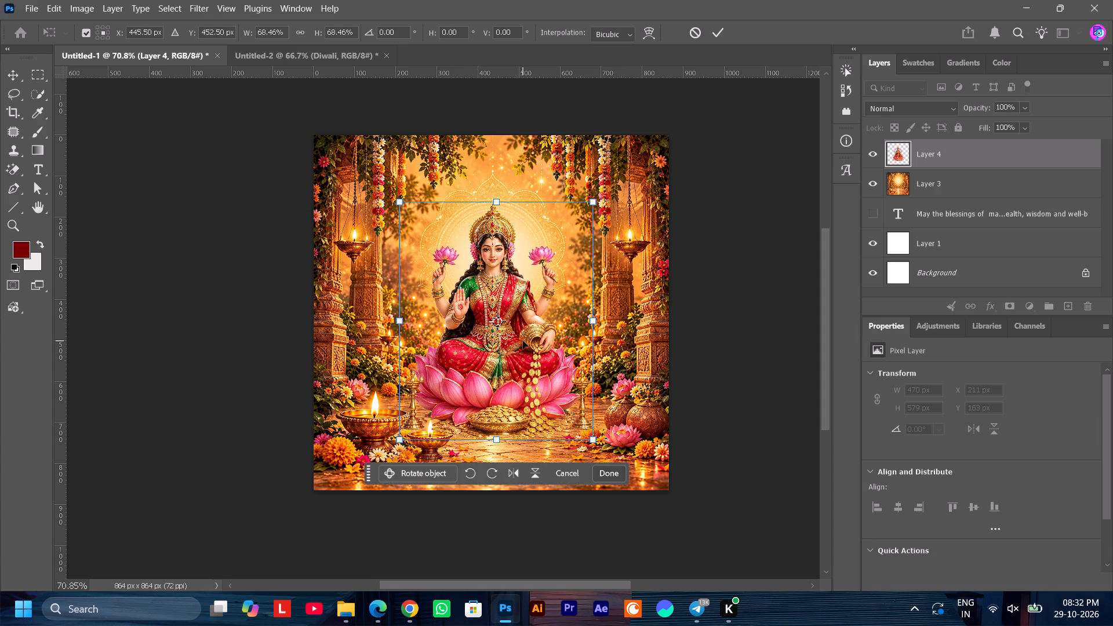
Scale the background image on Layer 3 down to 864 × 864 px to fit the canvas edges.
left_click(918, 182)
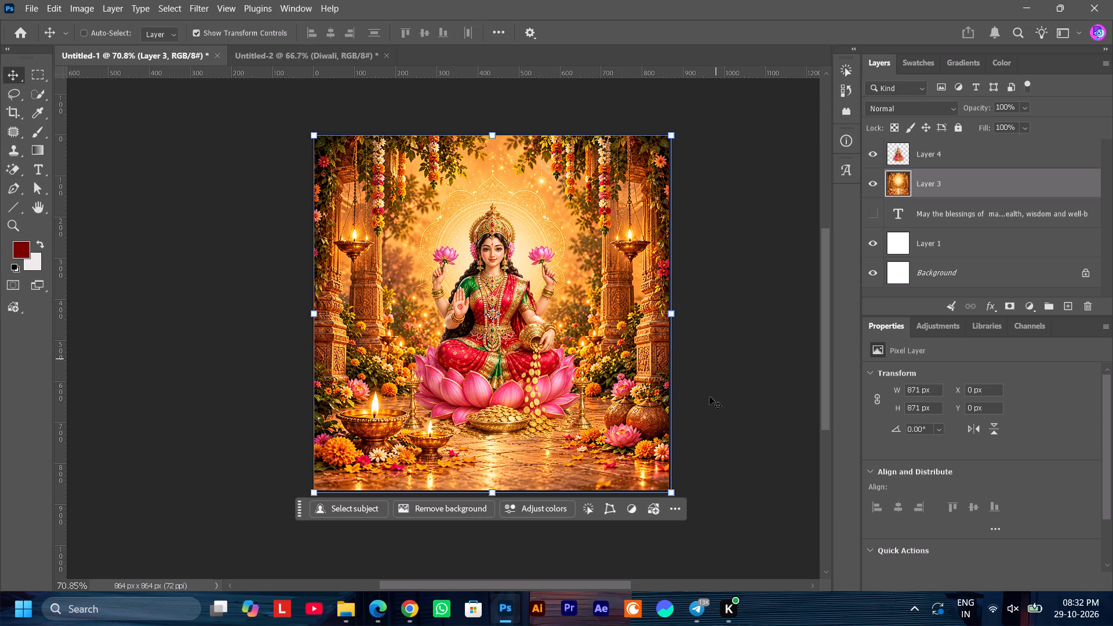
scroll(659, 452, "up", 5, "alt")
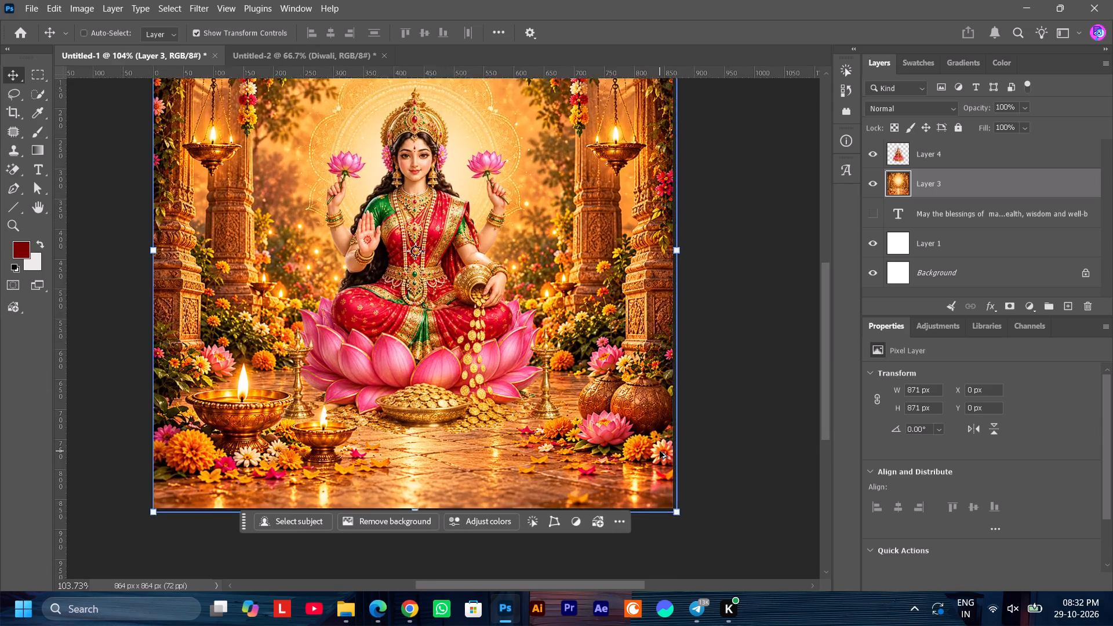
scroll(660, 451, "up", 9, "alt")
scroll(660, 450, "down", 10)
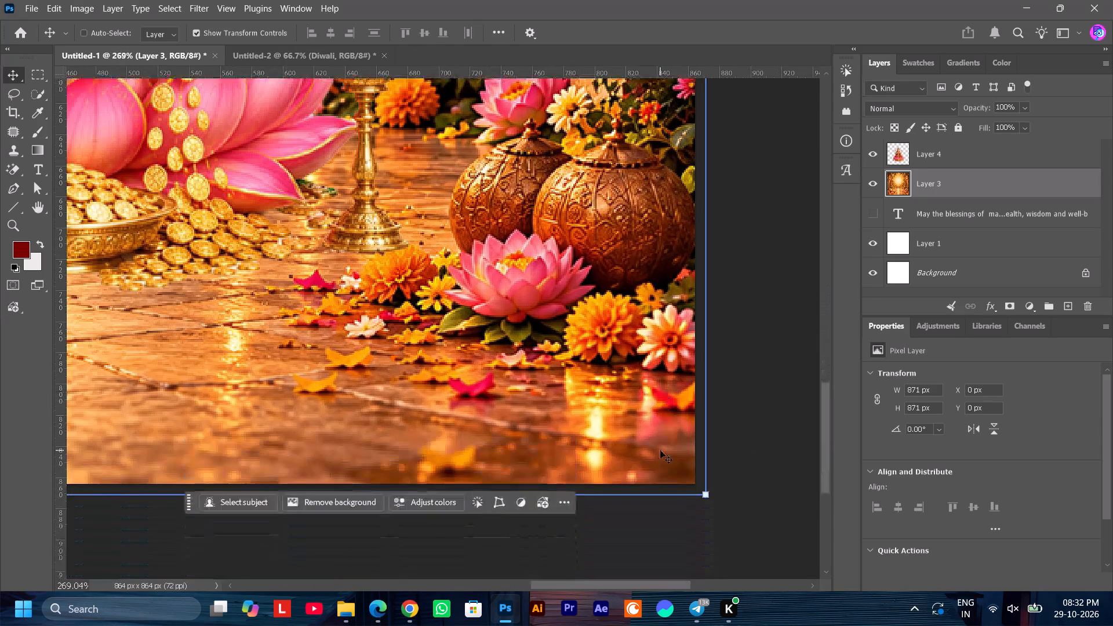
left_click_drag(707, 496, 707, 495, "shift")
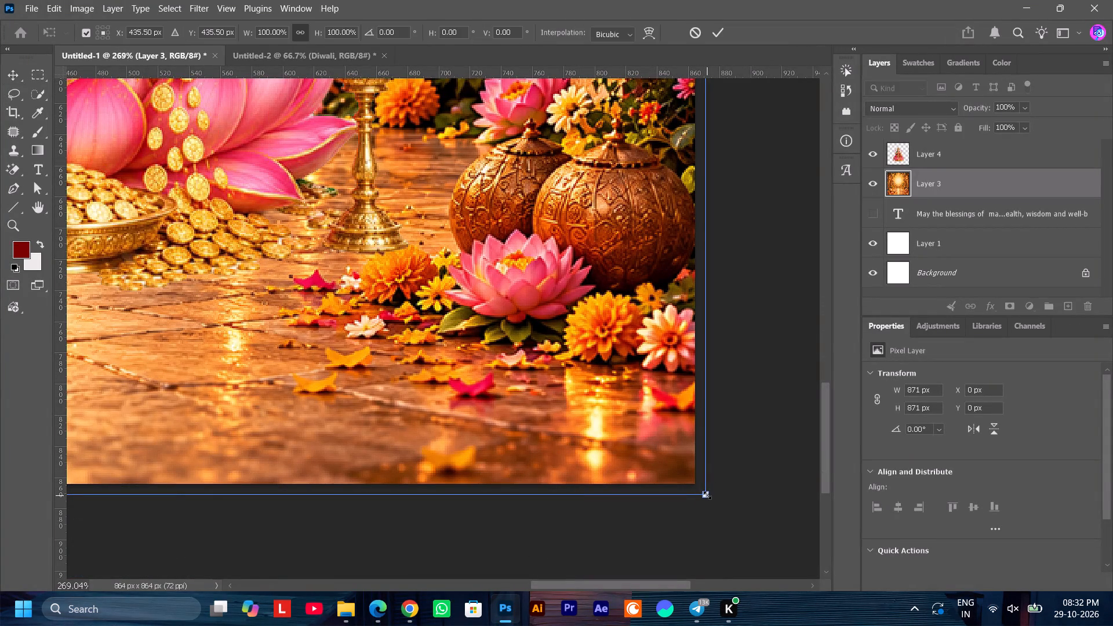
left_click_drag(707, 495, 693, 487, "shift")
scroll(598, 465, "down", 11, "alt")
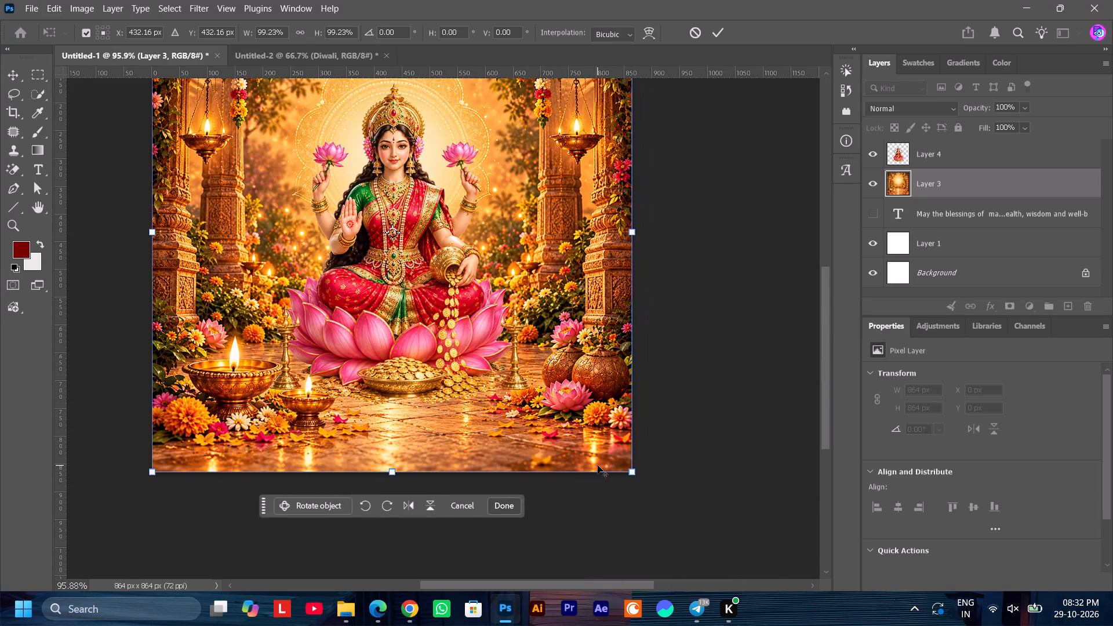
scroll(598, 465, "down", 2, "alt")
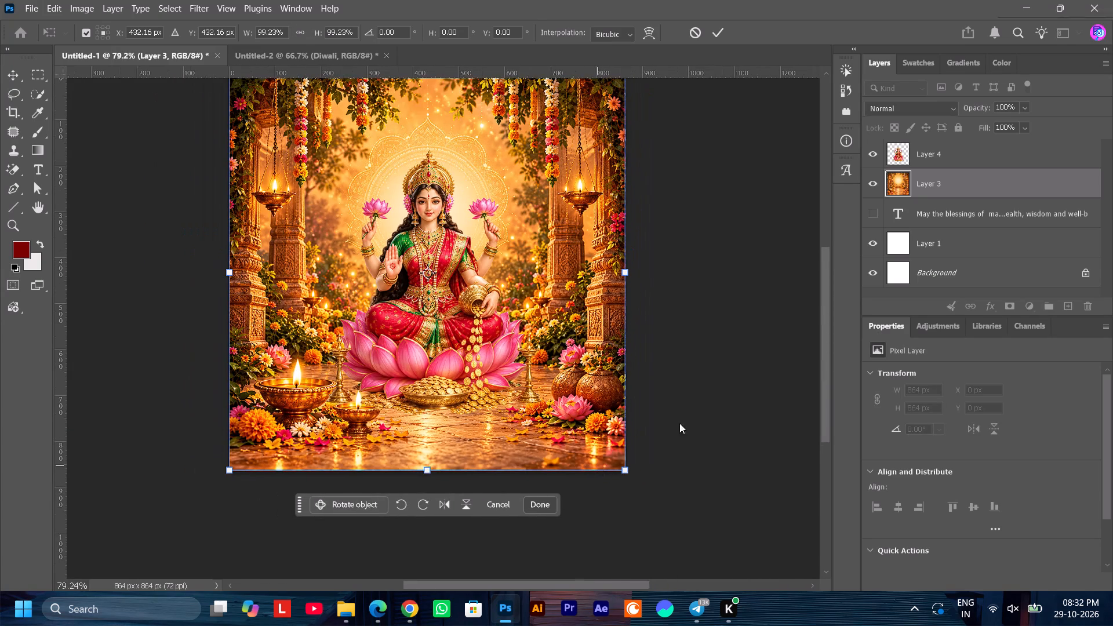
Move the goddess cutout on Layer 4 slightly lower over the temple floor, to about X 218 px, Y 174 px.
left_click(896, 152)
left_click_drag(422, 319, 427, 323)
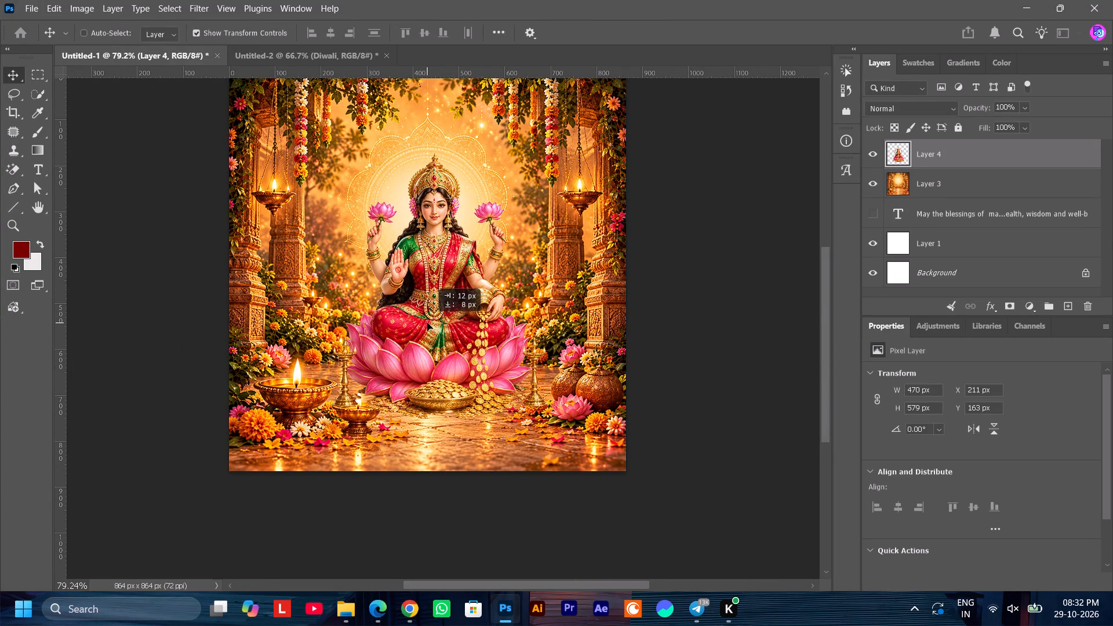
left_click_drag(427, 323, 420, 324)
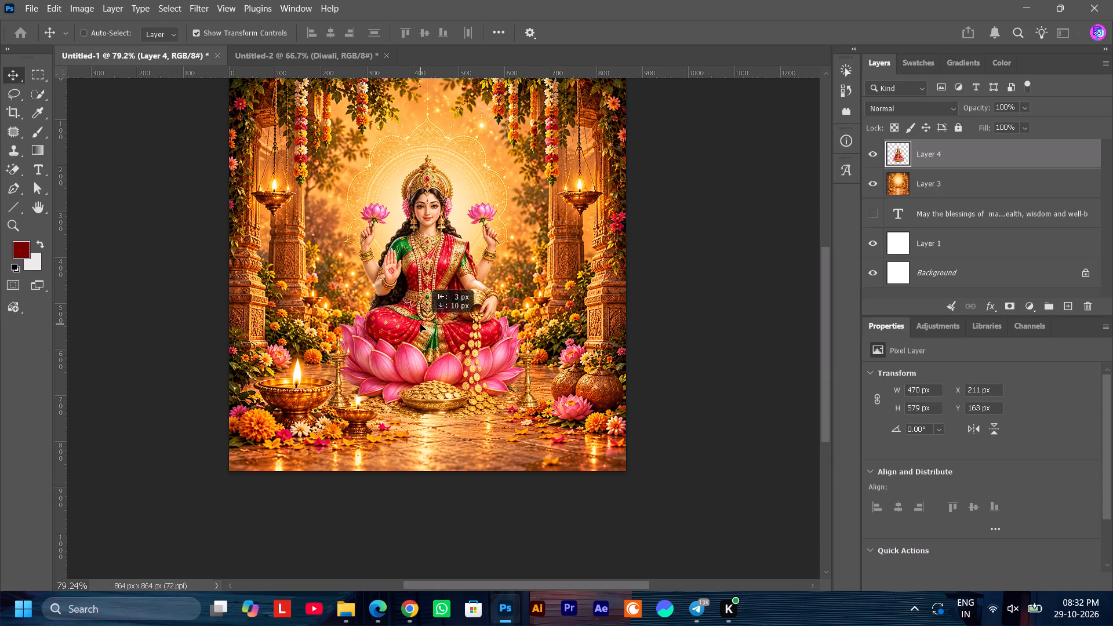
left_click_drag(420, 324, 420, 325)
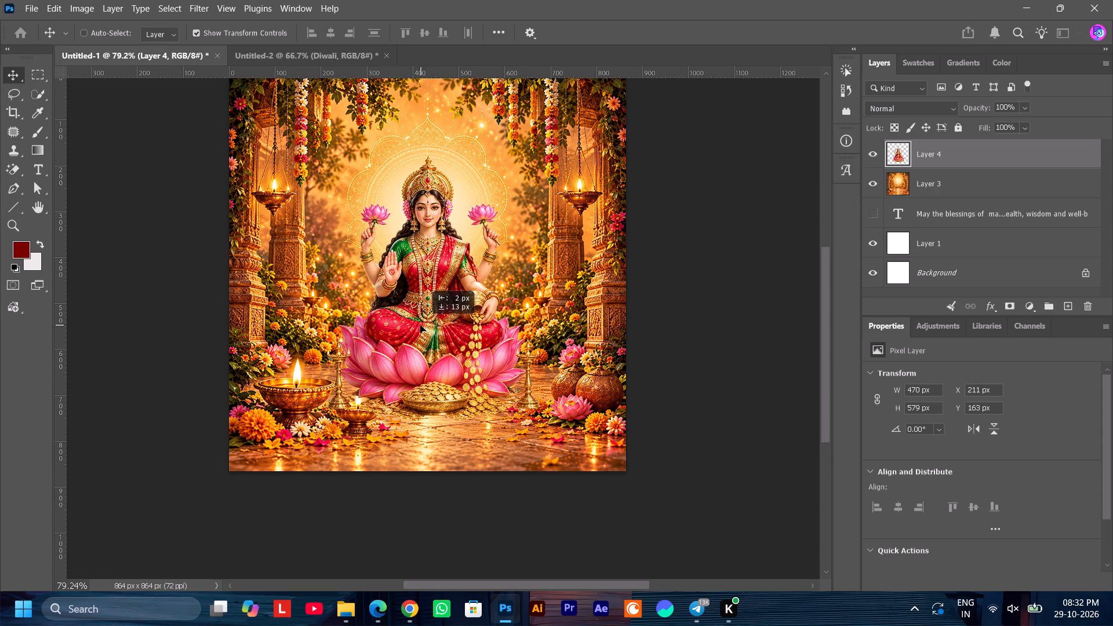
left_click_drag(420, 325, 421, 325)
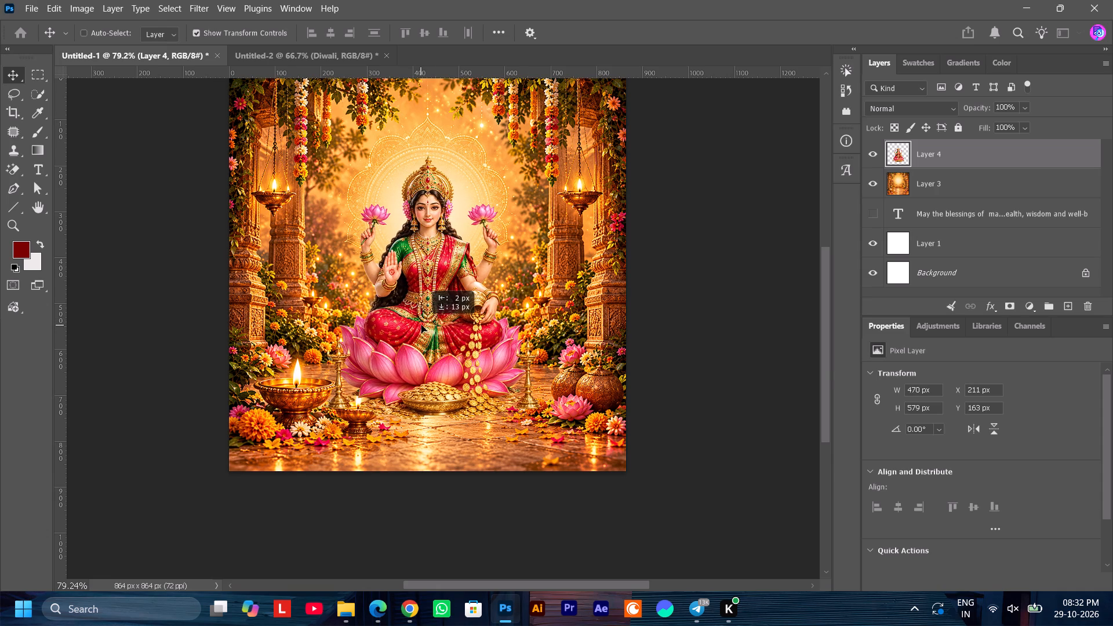
left_click_drag(421, 325, 425, 325)
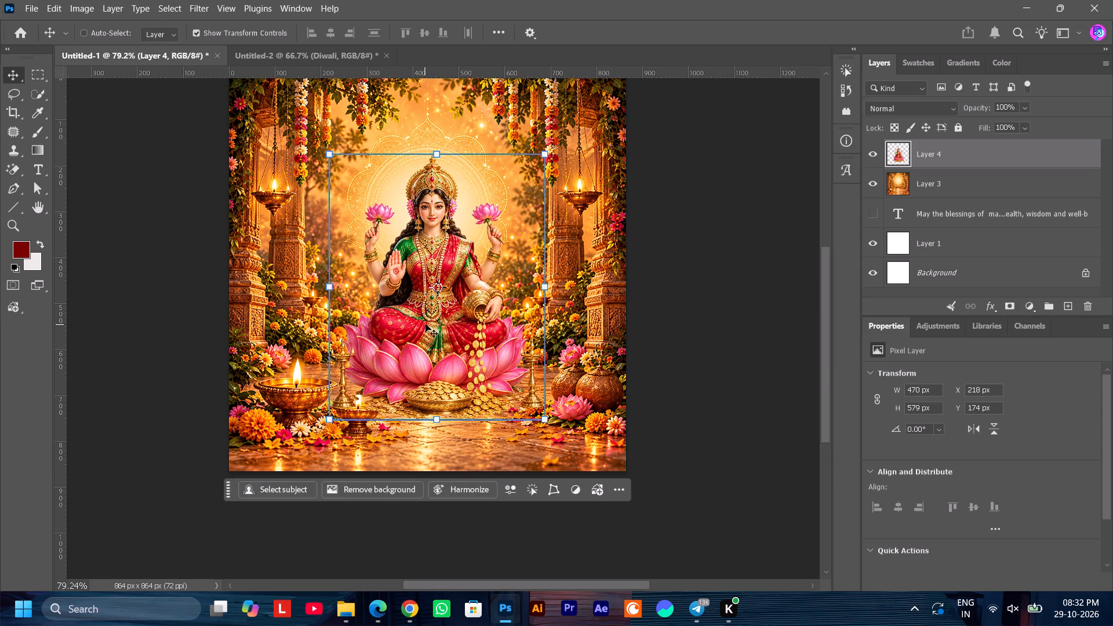
Align Layer 4 with the Background layer on their horizontal centres.
left_click(984, 272, "ctrl")
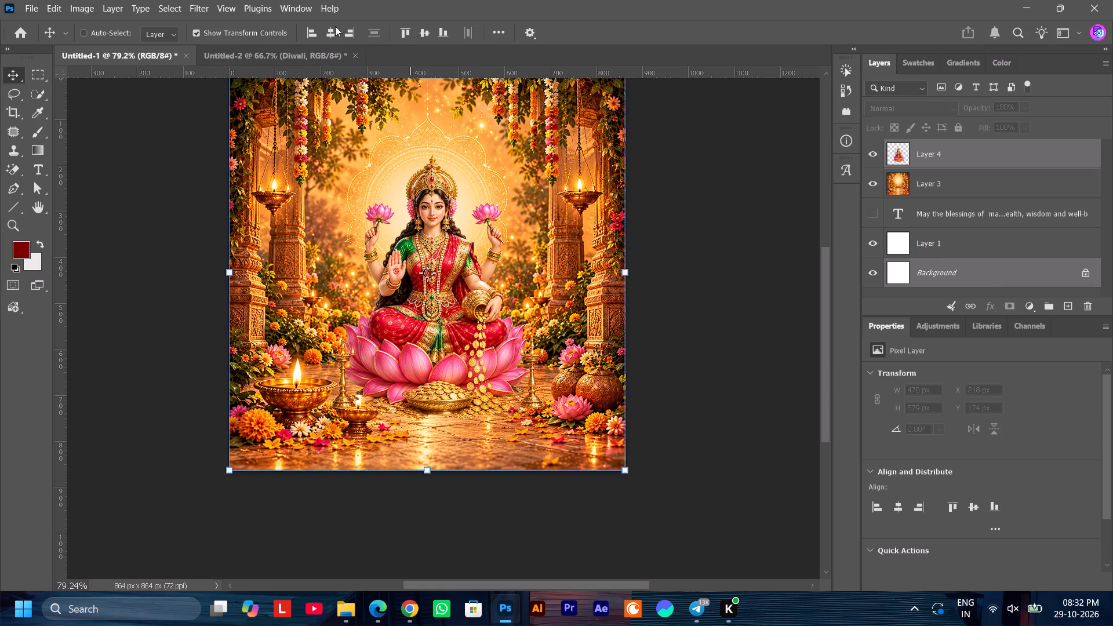
left_click(329, 33)
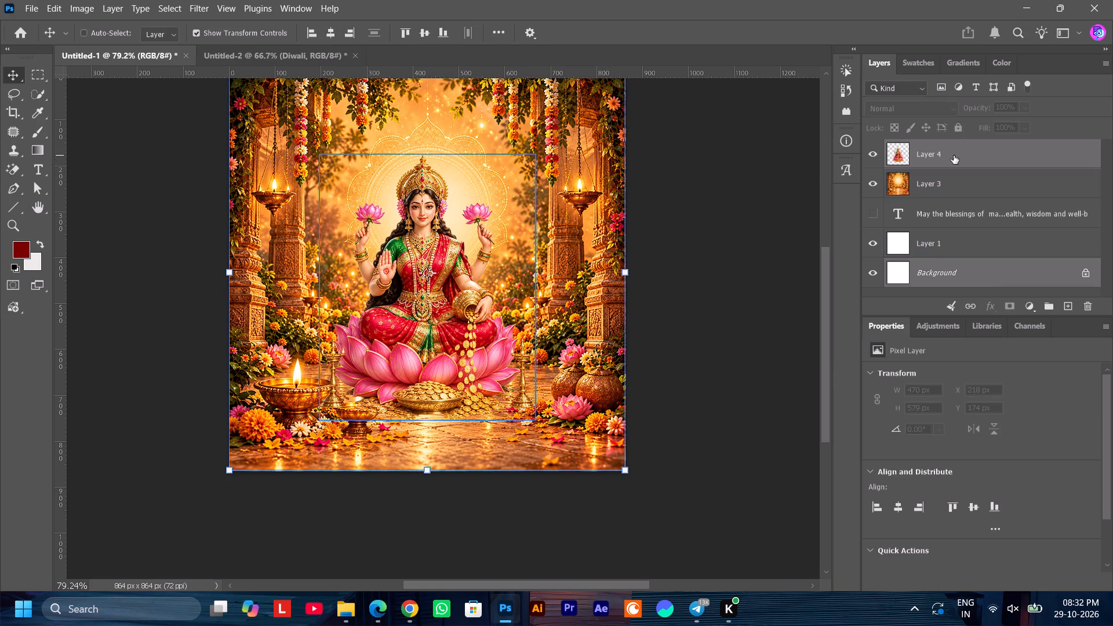
Select only Layer 4 and nudge the goddess cutout 9 px to the right, to X 206 px.
key("Right")
key("Right")
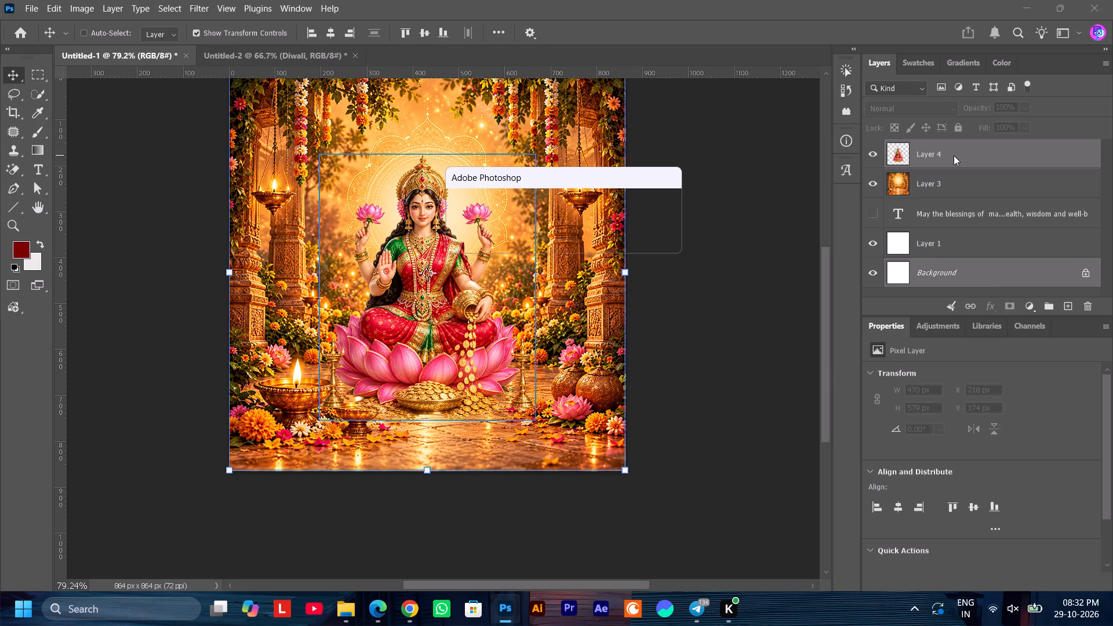
left_click(954, 155)
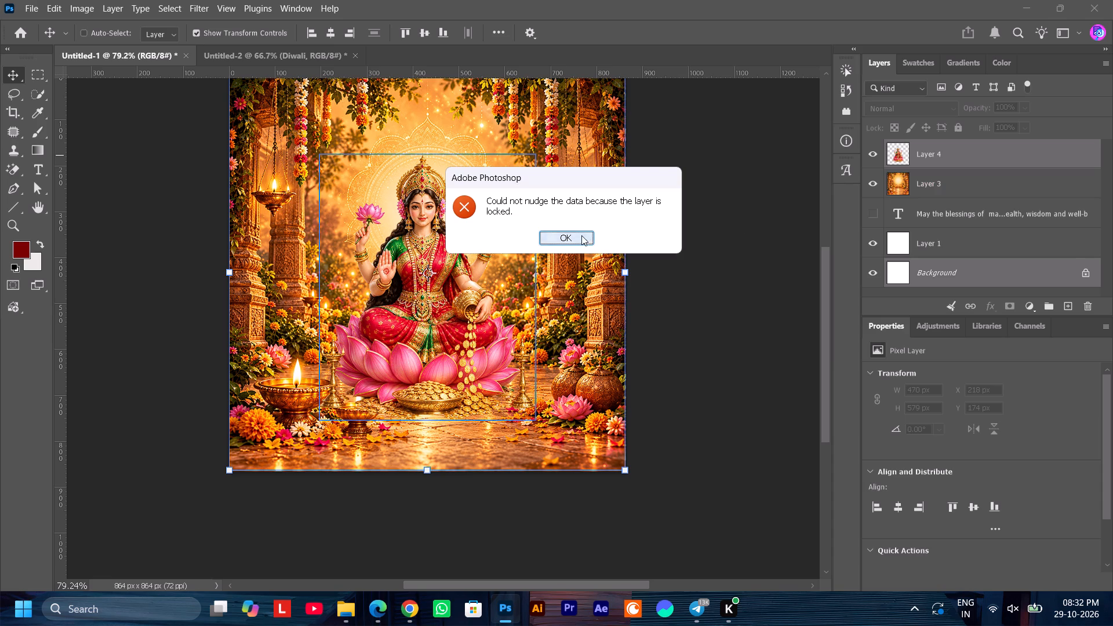
left_click(581, 235)
left_click(950, 156)
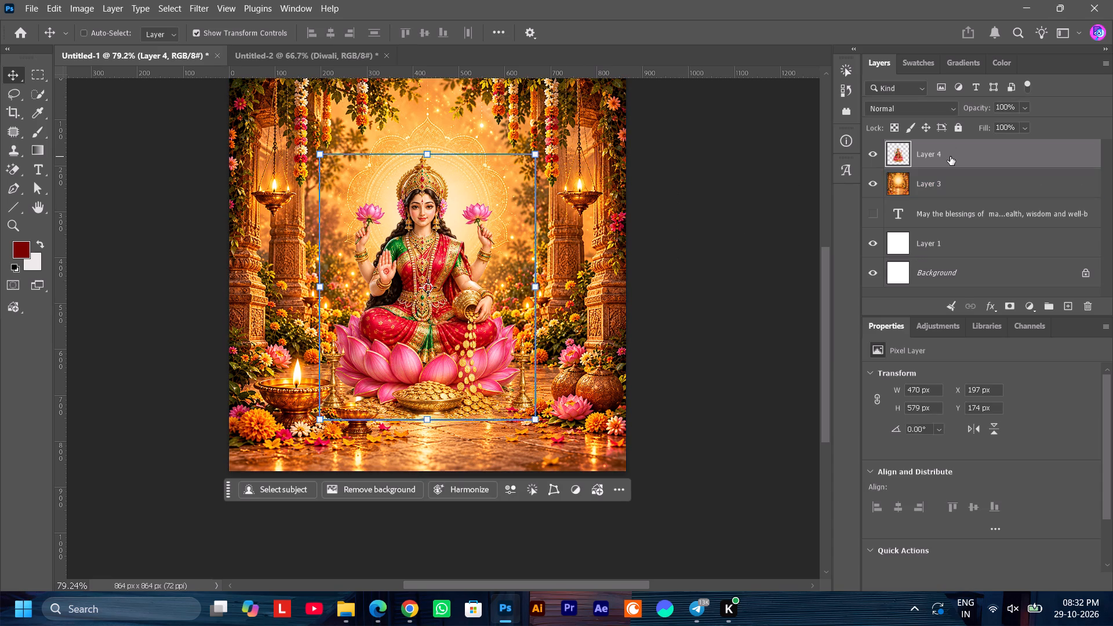
key("Right")
key("Right")
key("Right")
key("Right")
key("Right")
key("Right")
key("Right")
key("Right")
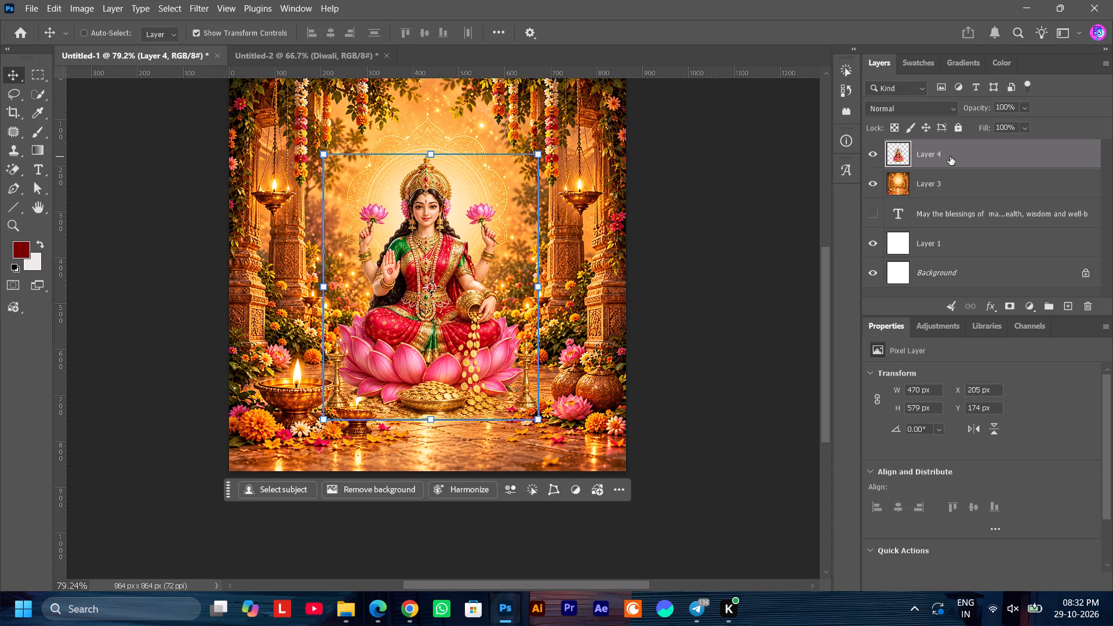
key("Right")
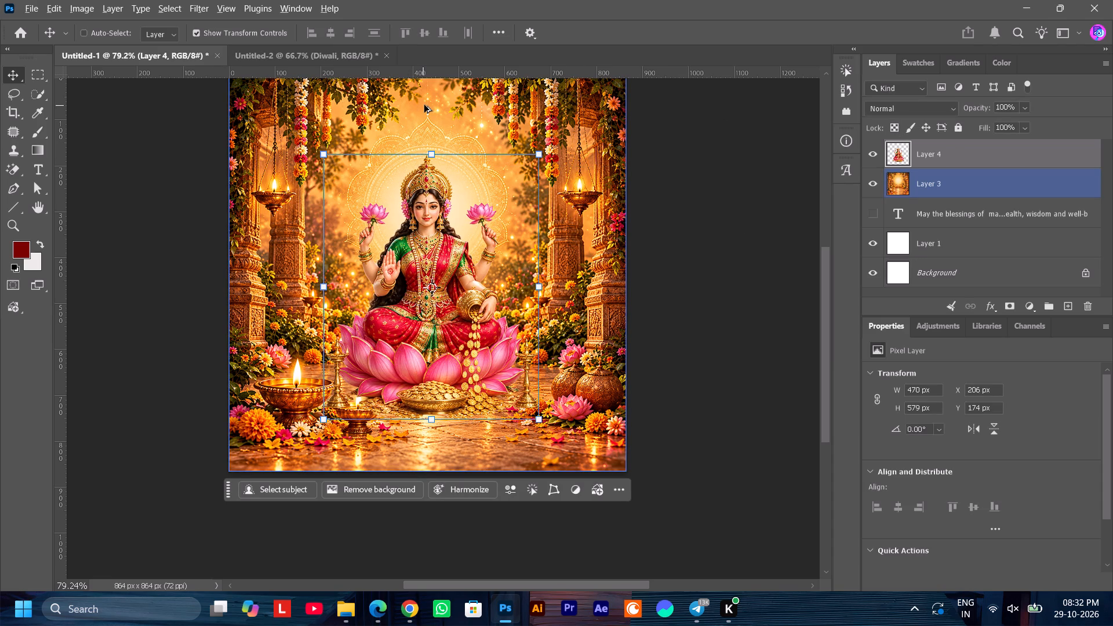
Place a vertical guide at X 432 px through the canvas centre and the tip of the halo.
scroll(424, 105, "up", 9, "alt")
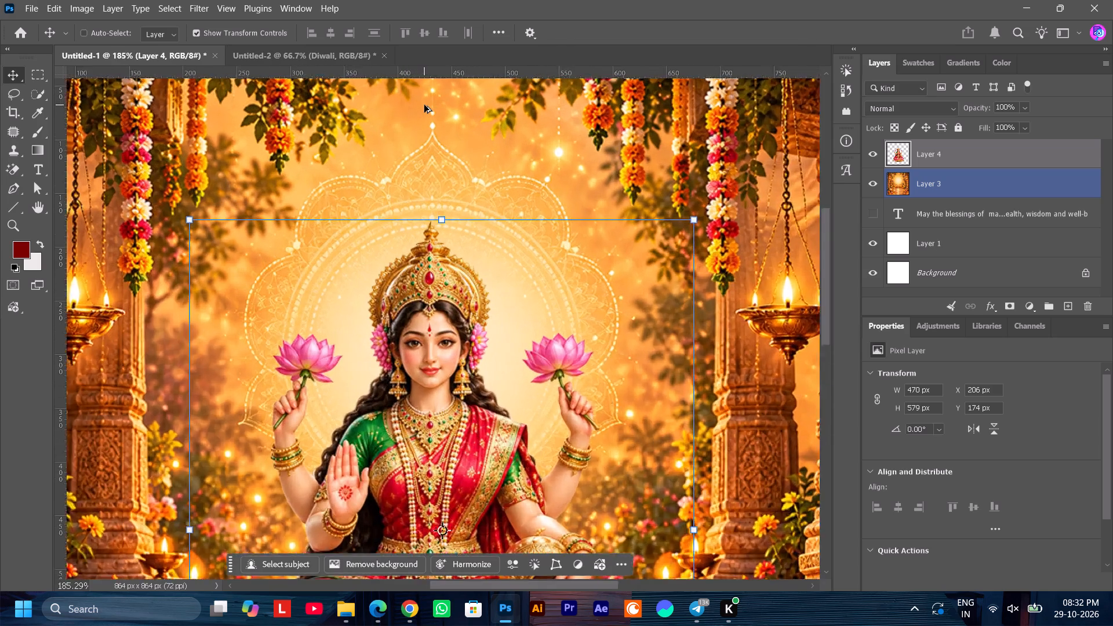
scroll(424, 105, "up", 3, "alt")
left_click_drag(57, 210, 435, 282)
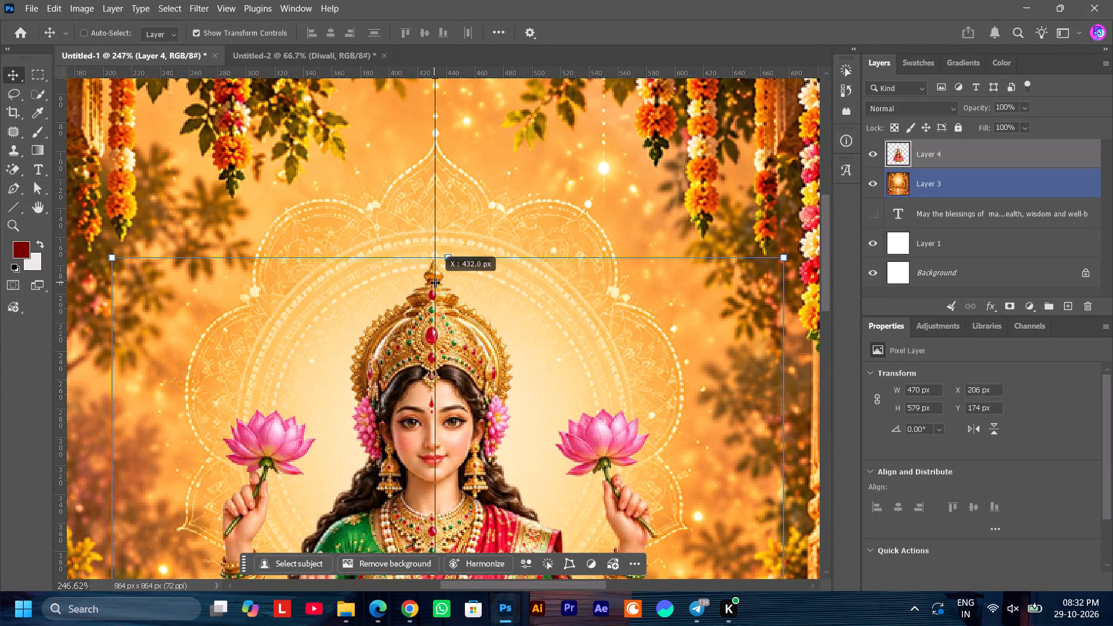
left_click_drag(435, 282, 435, 282)
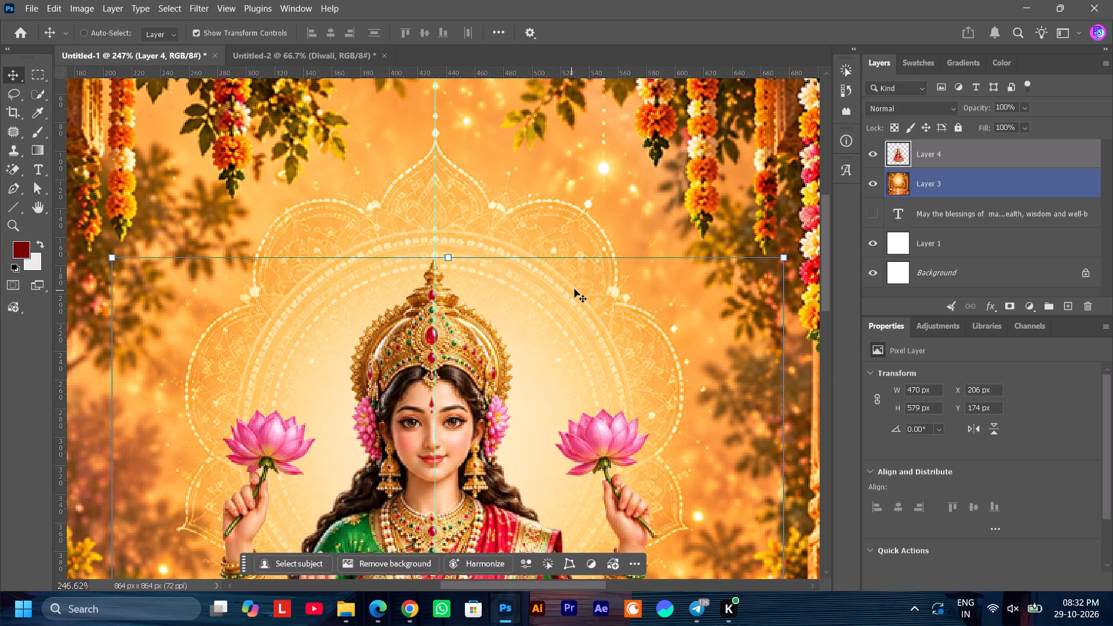
Nudge the goddess cutout 2 px to the right, to X 208 px, so her crown lines up with the guide.
key("Right")
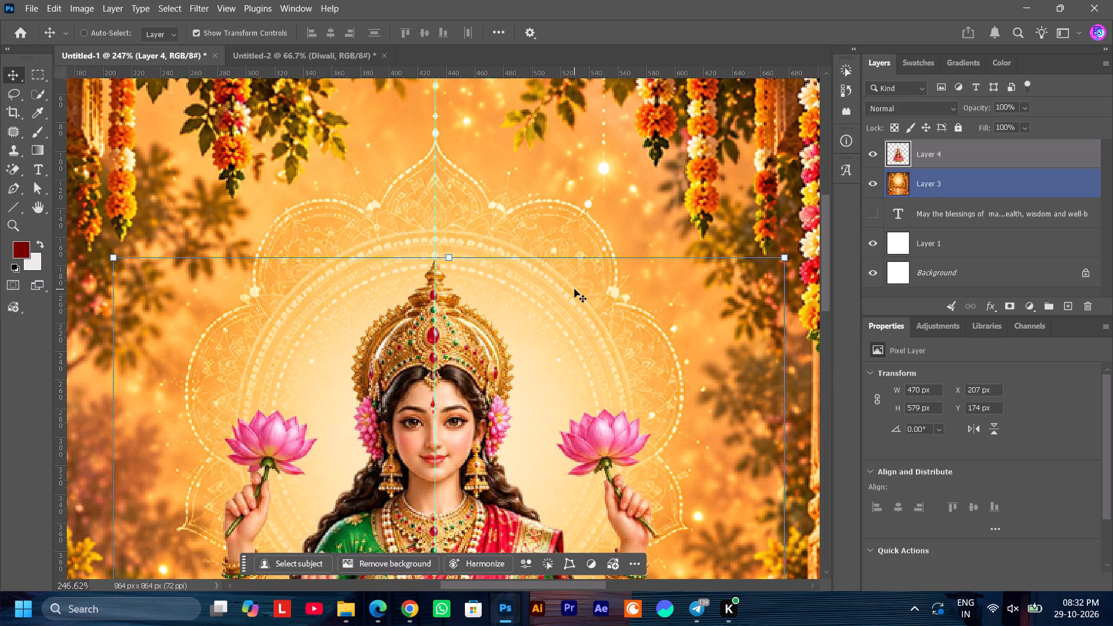
key("Right")
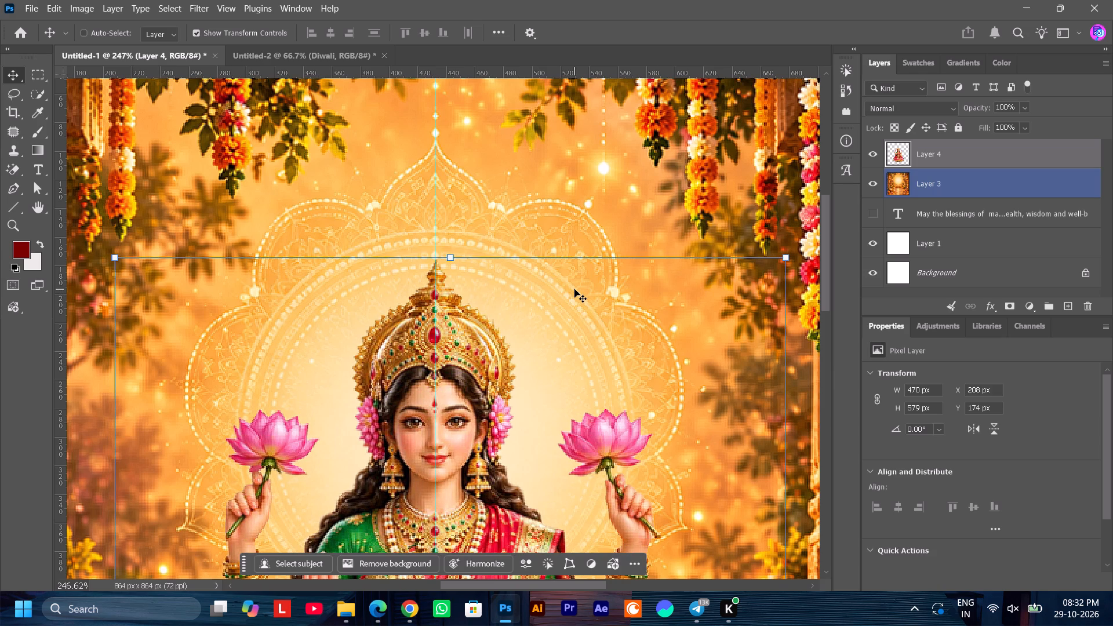
Lower the opacity of Layer 4 to 35% so the small diya behind the goddess cutout shows through.
scroll(521, 333, "down", 9, "alt")
scroll(521, 333, "down", 16)
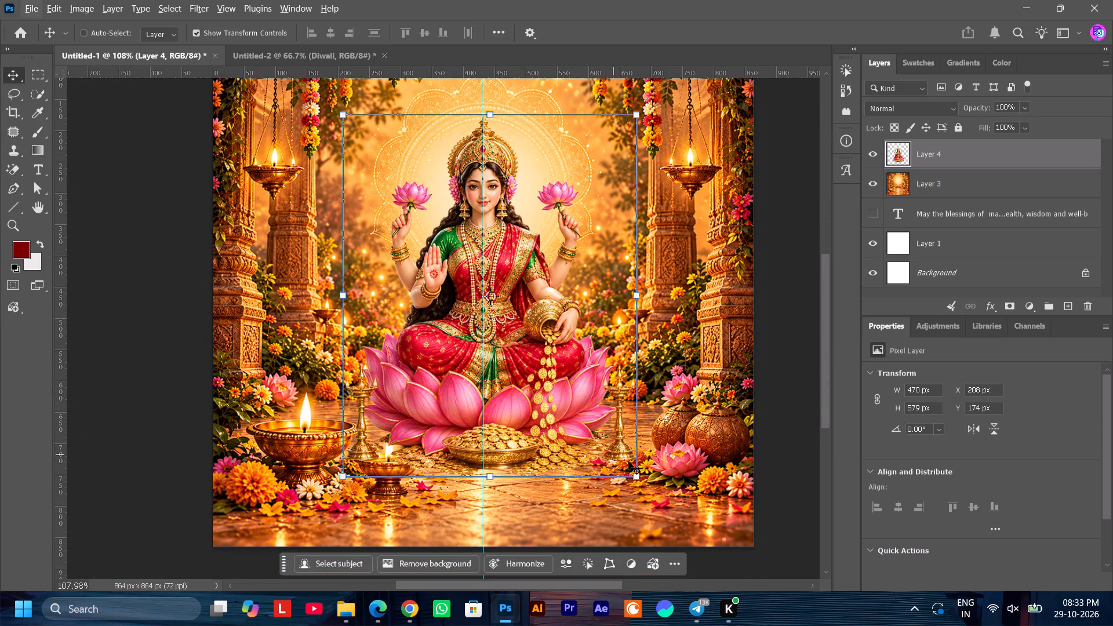
scroll(648, 481, "down", 4, "alt")
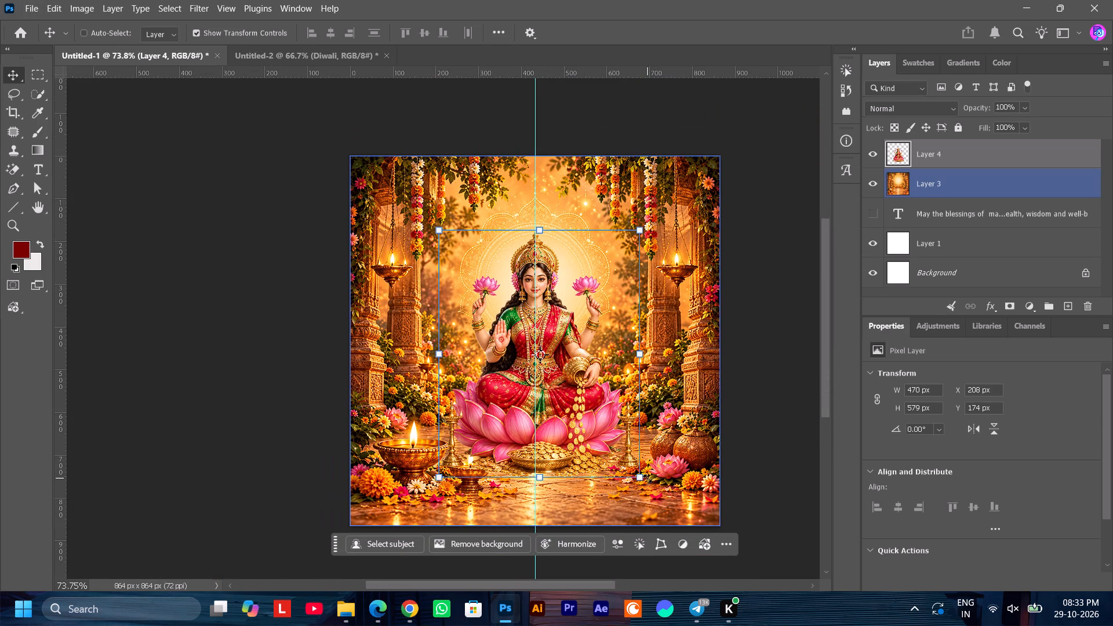
scroll(529, 496, "up", 5, "alt")
scroll(412, 468, "up", 7, "alt")
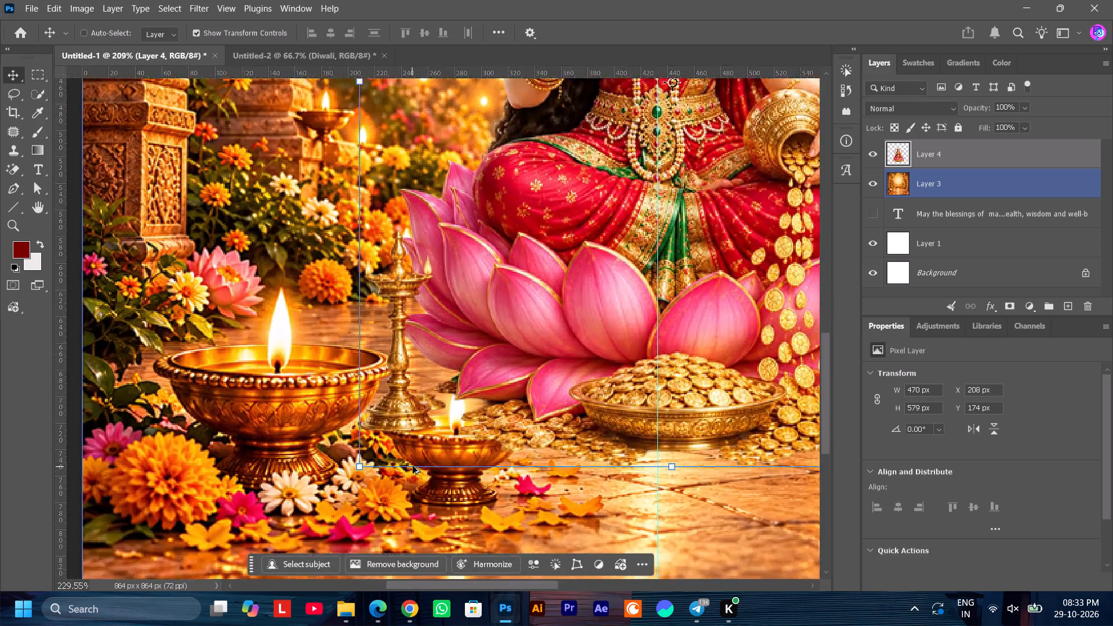
scroll(413, 466, "up", 3, "alt")
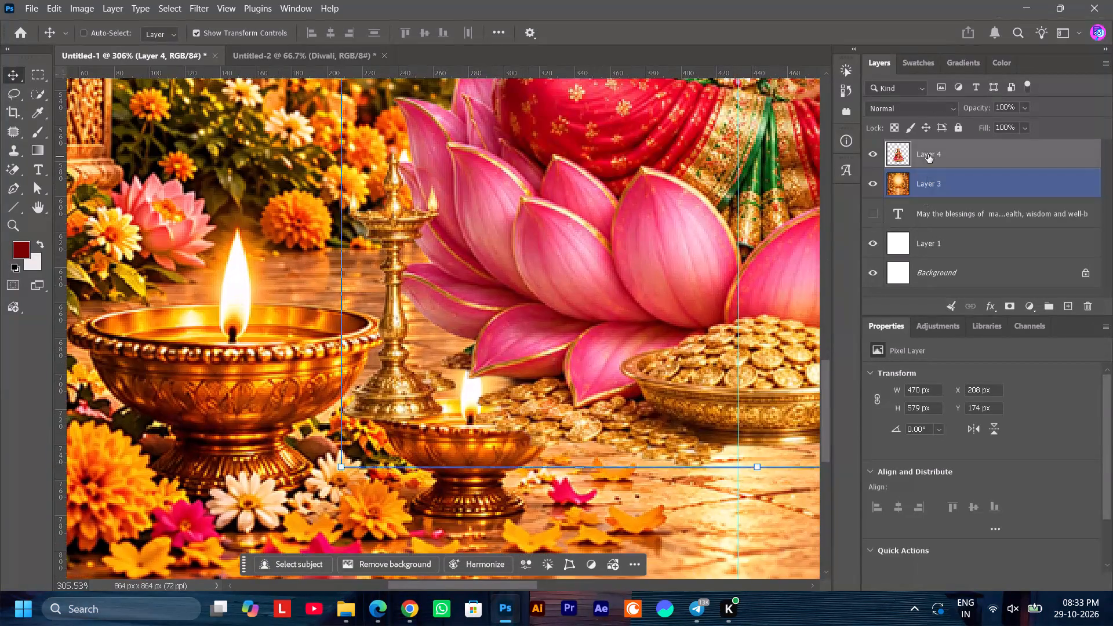
left_click_drag(983, 105, 965, 112)
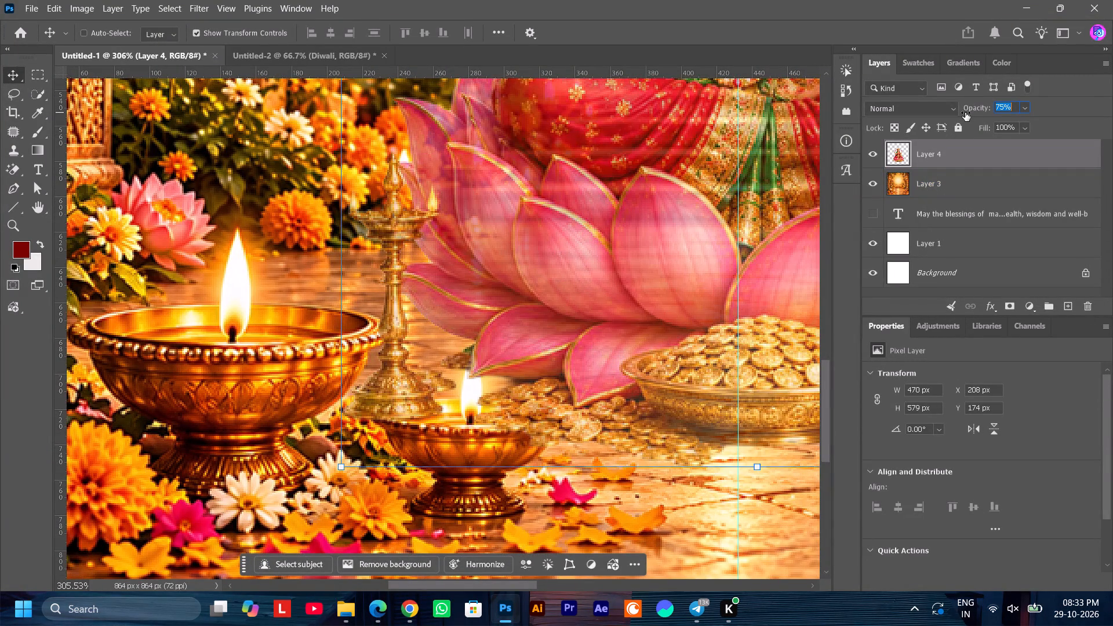
left_click_drag(965, 112, 944, 120)
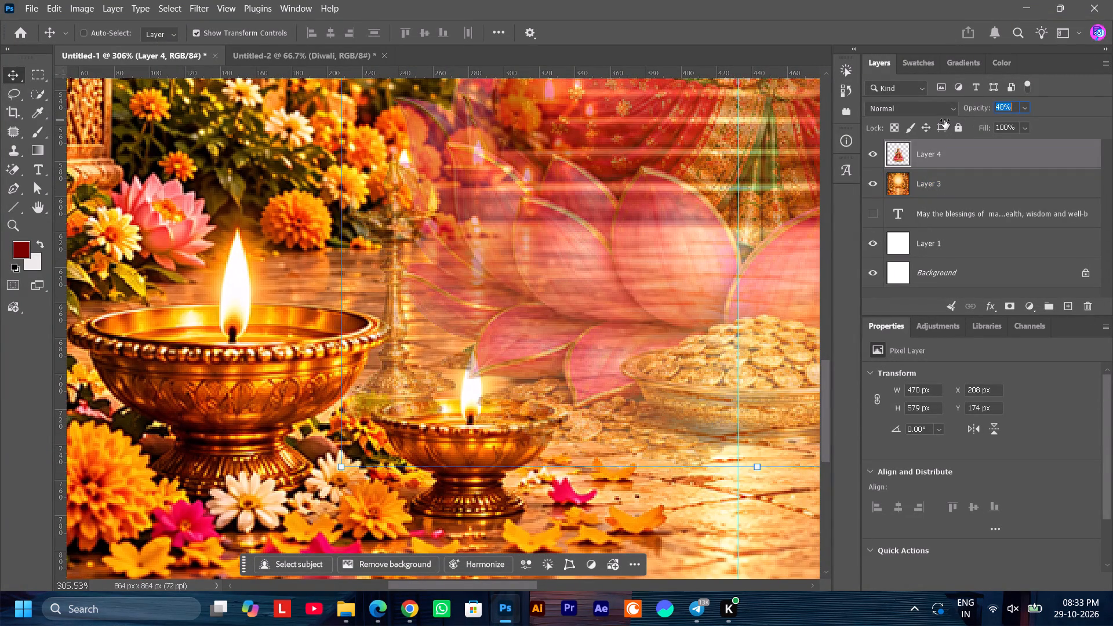
left_click_drag(944, 120, 935, 125)
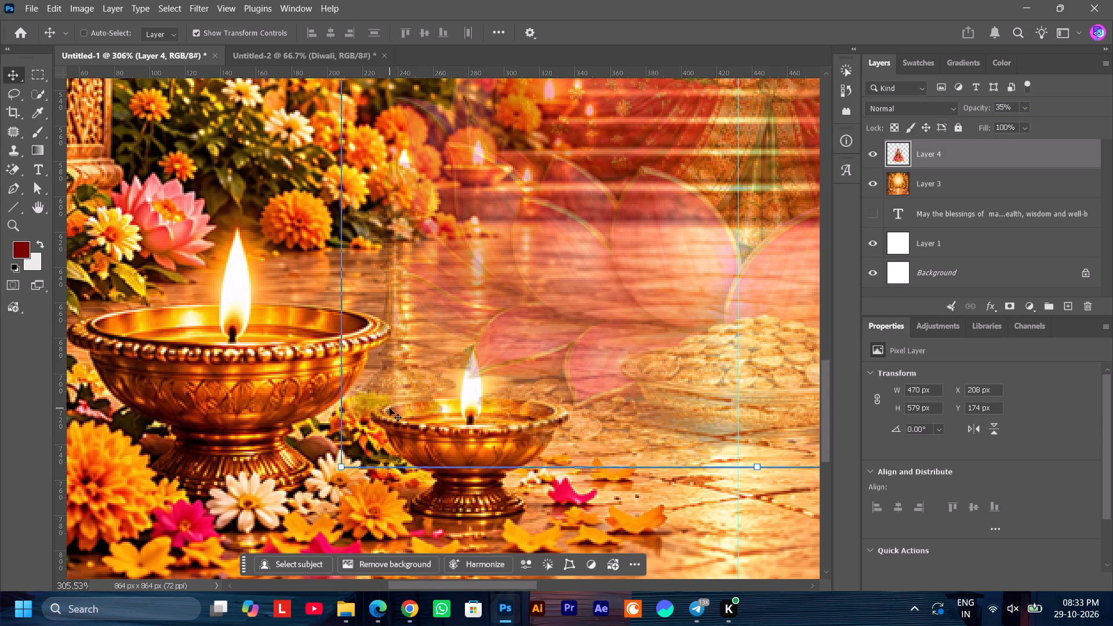
Add a layer mask to Layer 4.
scroll(371, 409, "up", 5, "alt")
scroll(459, 391, "up", 3, "alt")
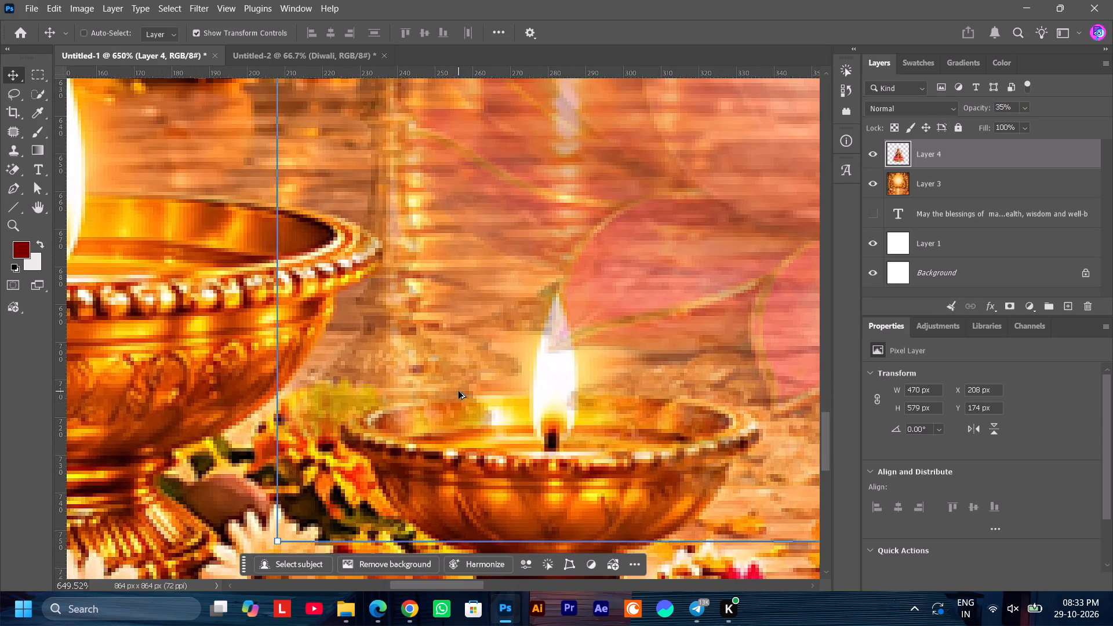
scroll(525, 381, "down", 4)
scroll(525, 381, "down", 13, "ctrl")
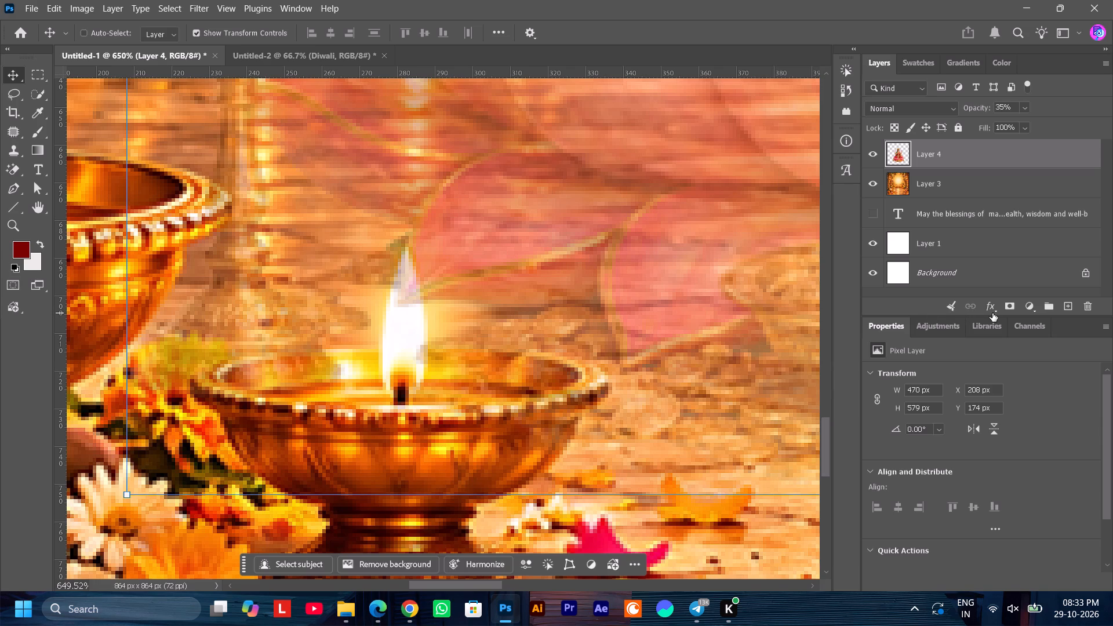
left_click(1008, 310)
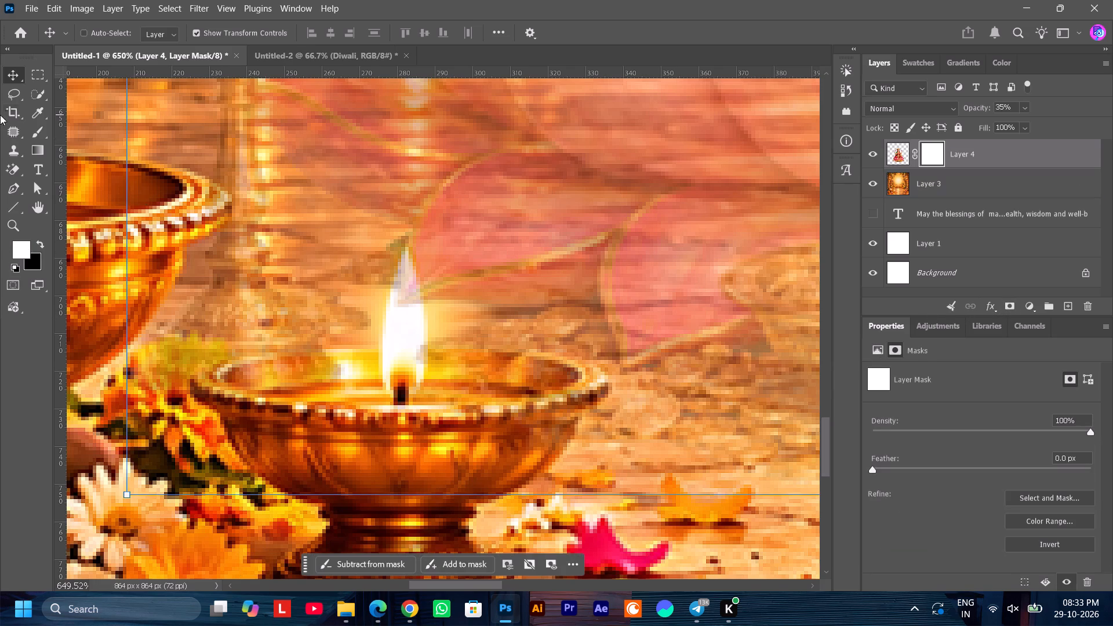
Lasso the small diya, its flame and the adjoining yellow petals, paint that area black on Layer 4's mask, and deselect.
left_click(12, 95)
left_click(153, 341)
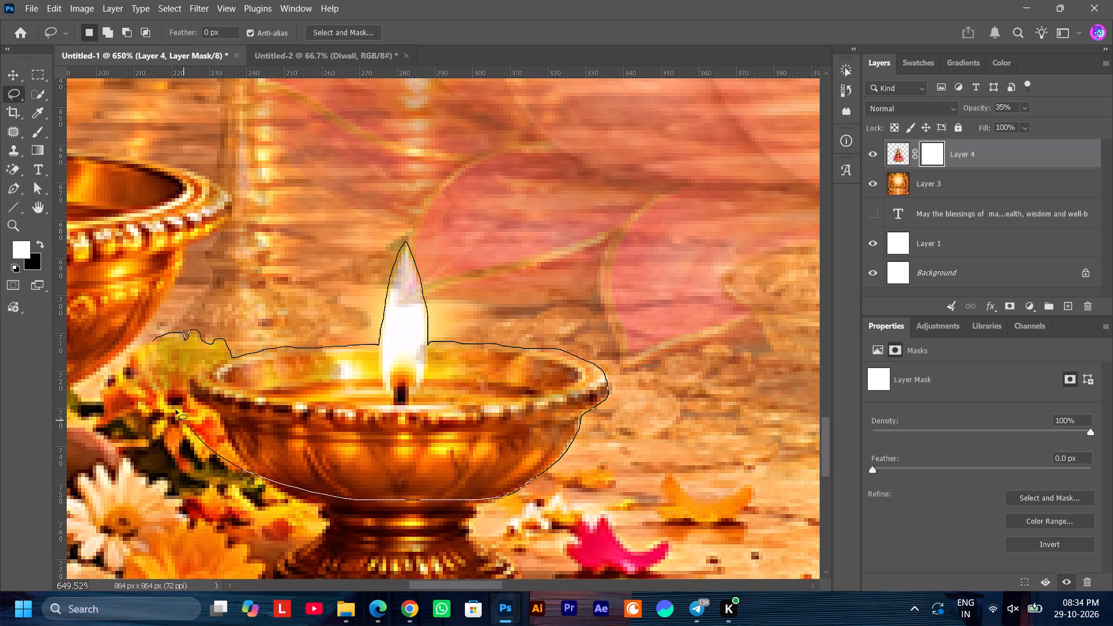
left_click(42, 129)
key("x")
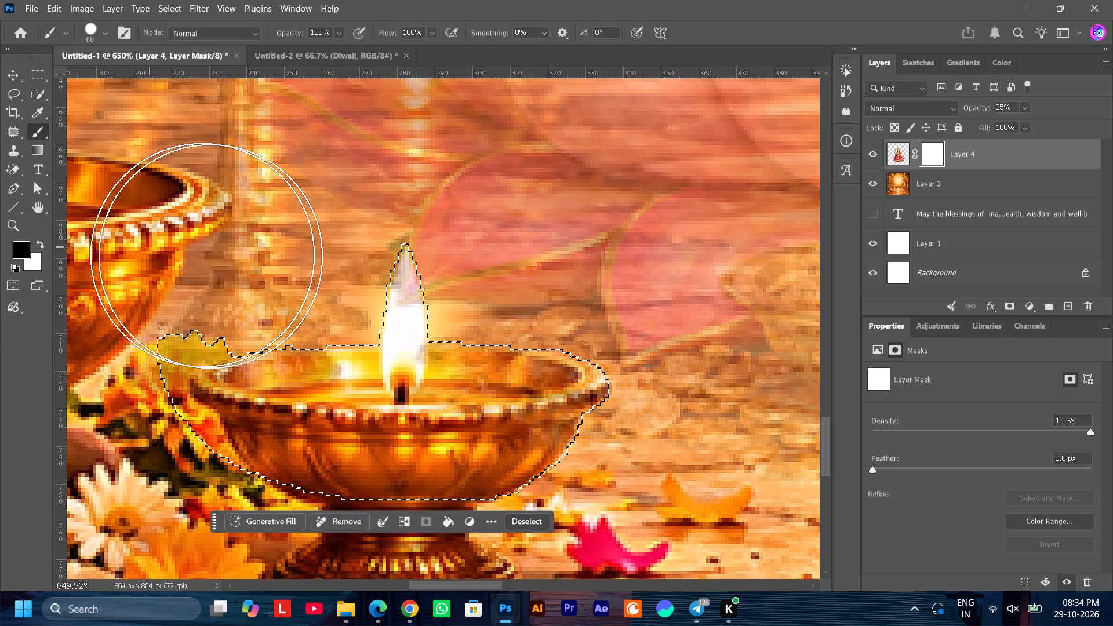
left_click_drag(191, 384, 448, 389)
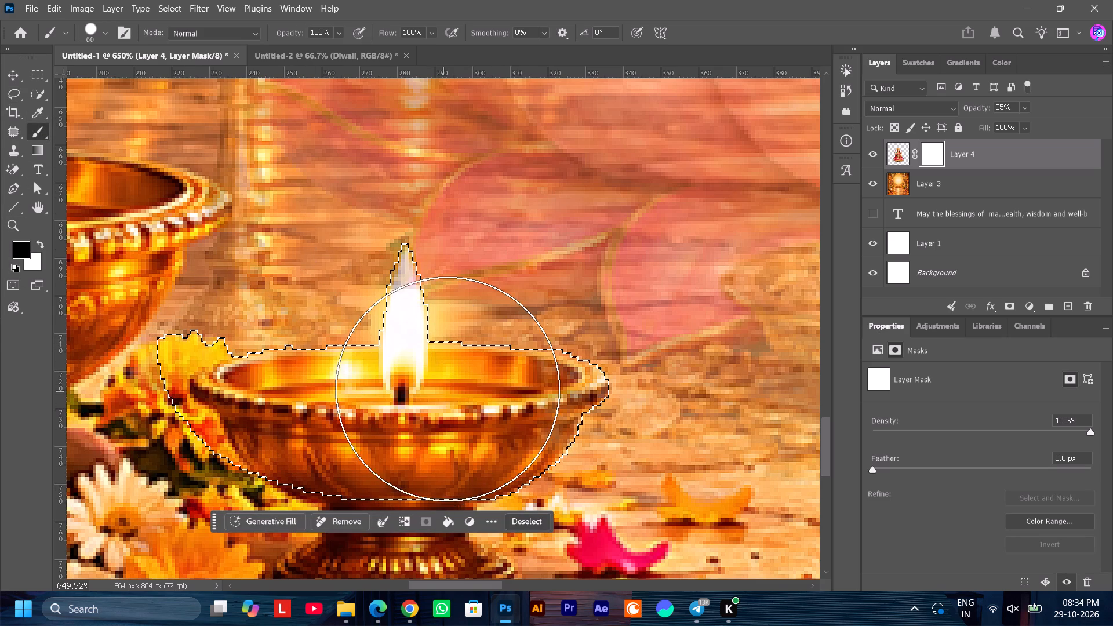
left_click_drag(448, 389, 526, 397)
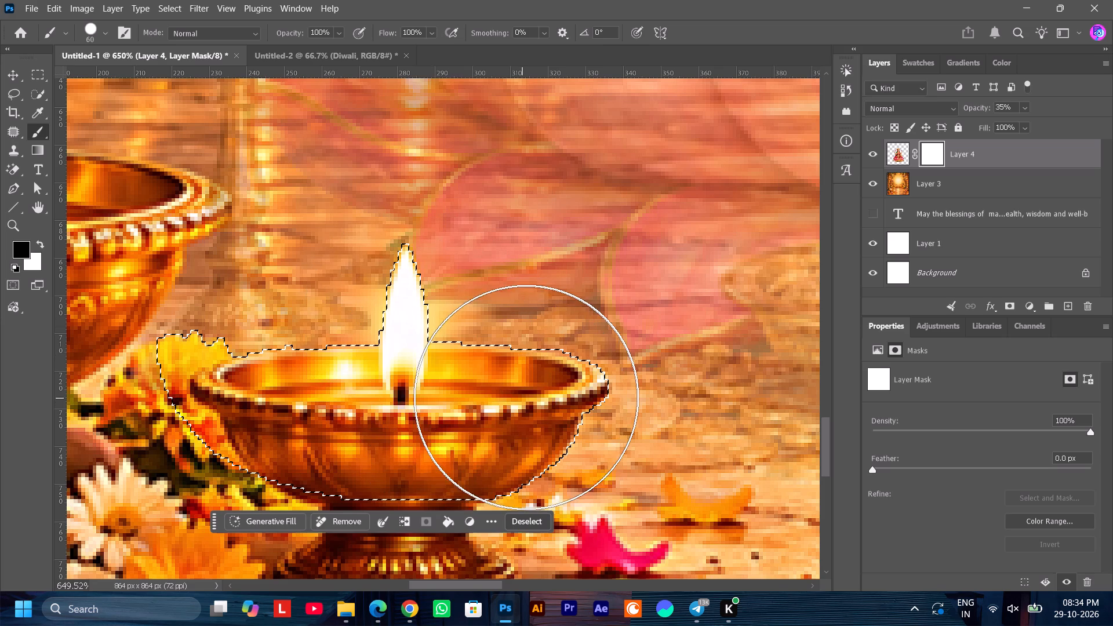
left_click_drag(526, 397, 351, 384)
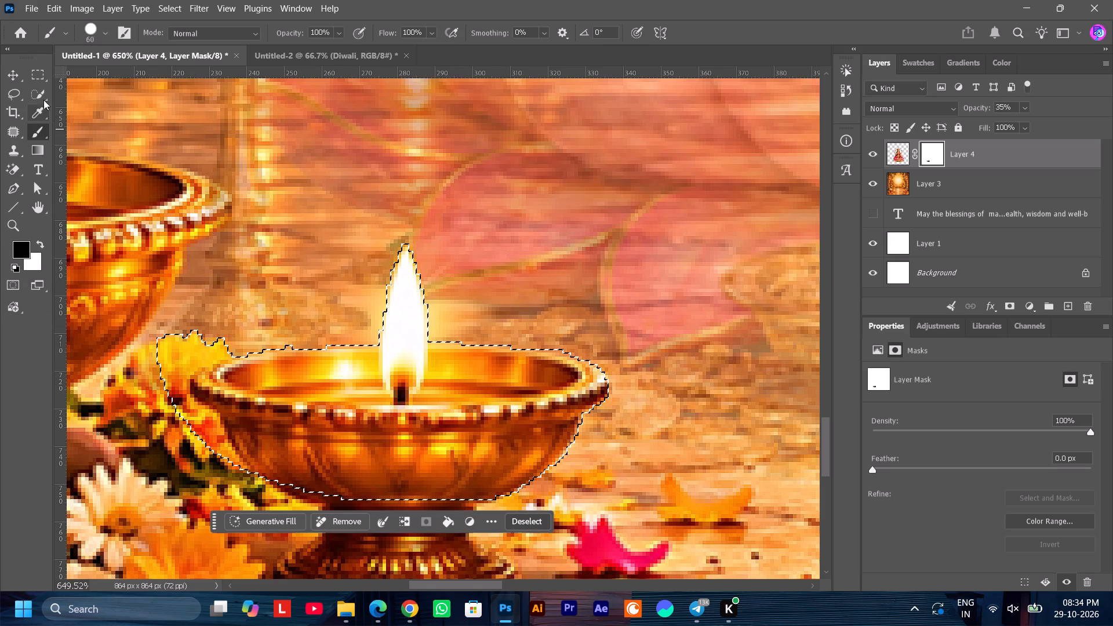
left_click(17, 70)
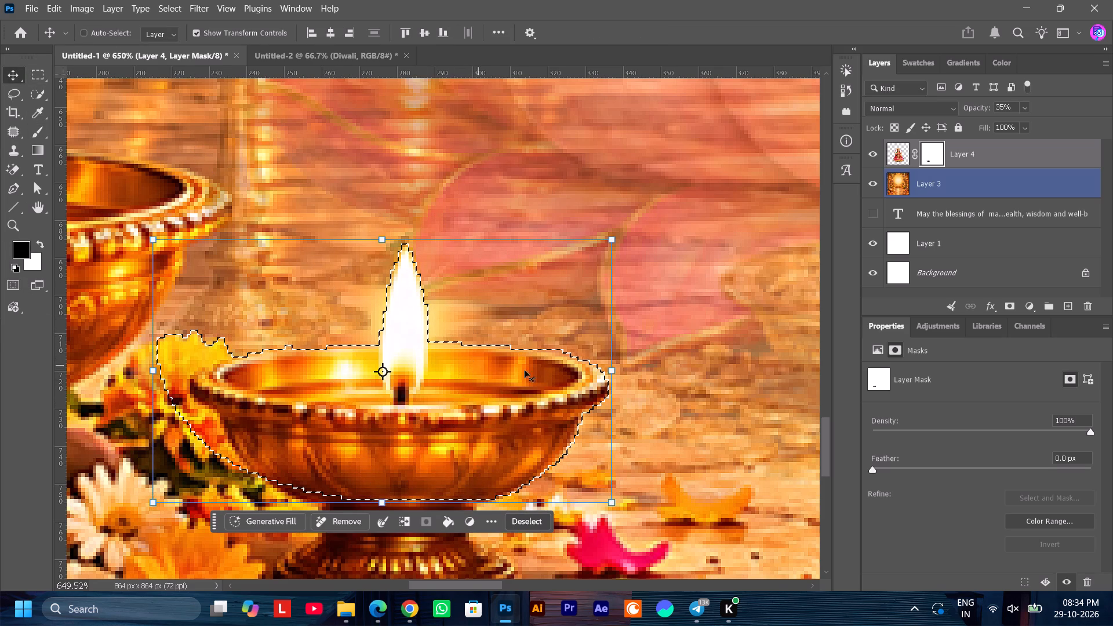
left_click(533, 523)
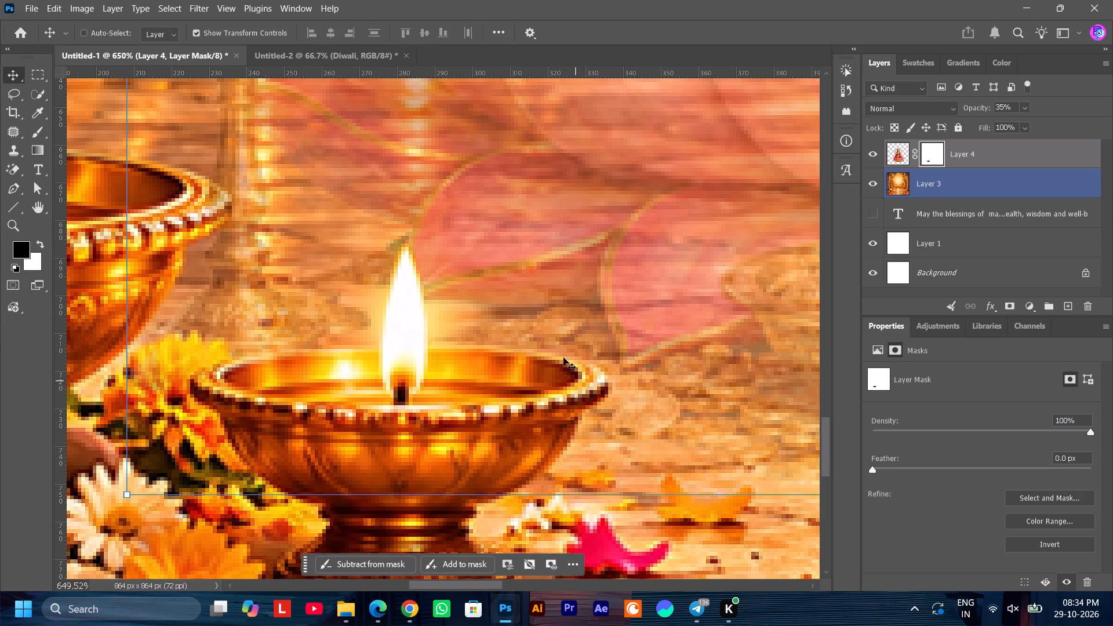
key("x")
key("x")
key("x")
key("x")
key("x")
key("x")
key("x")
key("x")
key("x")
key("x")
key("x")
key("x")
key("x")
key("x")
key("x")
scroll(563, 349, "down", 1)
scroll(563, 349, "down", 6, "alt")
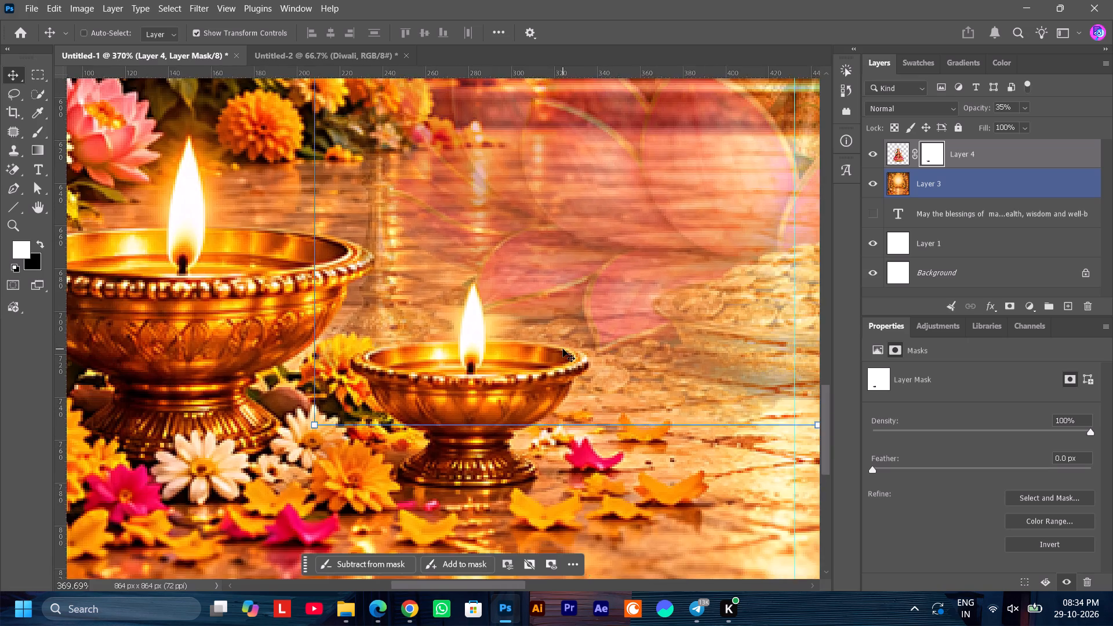
Lower the opacity of Layer 4 to 0% to reveal the flowers and petals on the floor beside the pot.
scroll(563, 349, "down", 5, "alt")
scroll(563, 349, "down", 10, "ctrl")
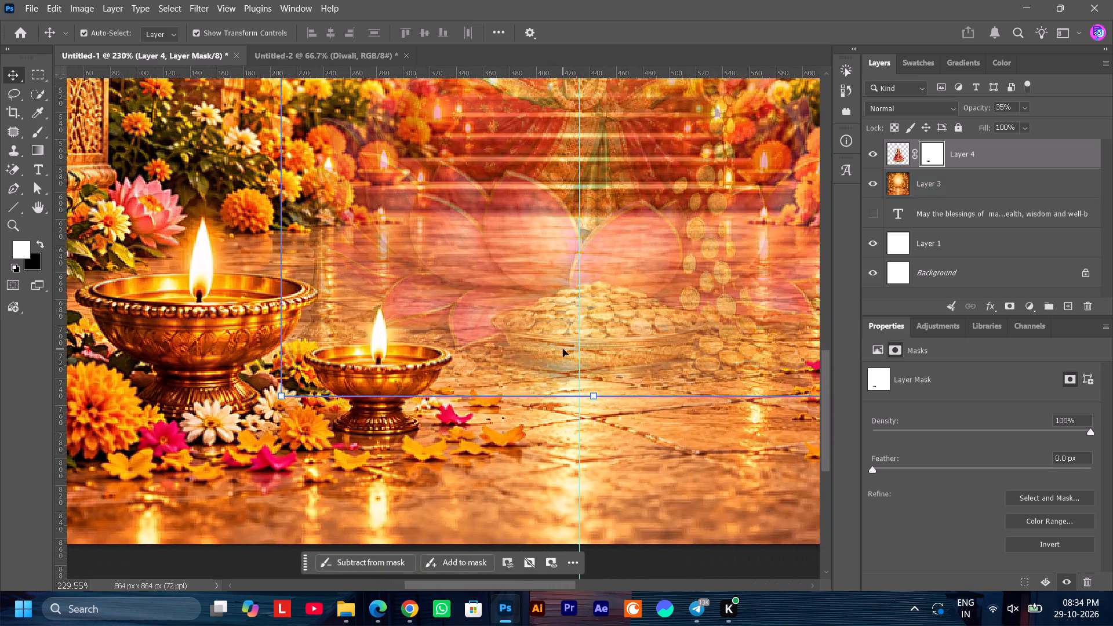
scroll(563, 349, "down", 20, "ctrl")
scroll(563, 349, "down", 5, "ctrl")
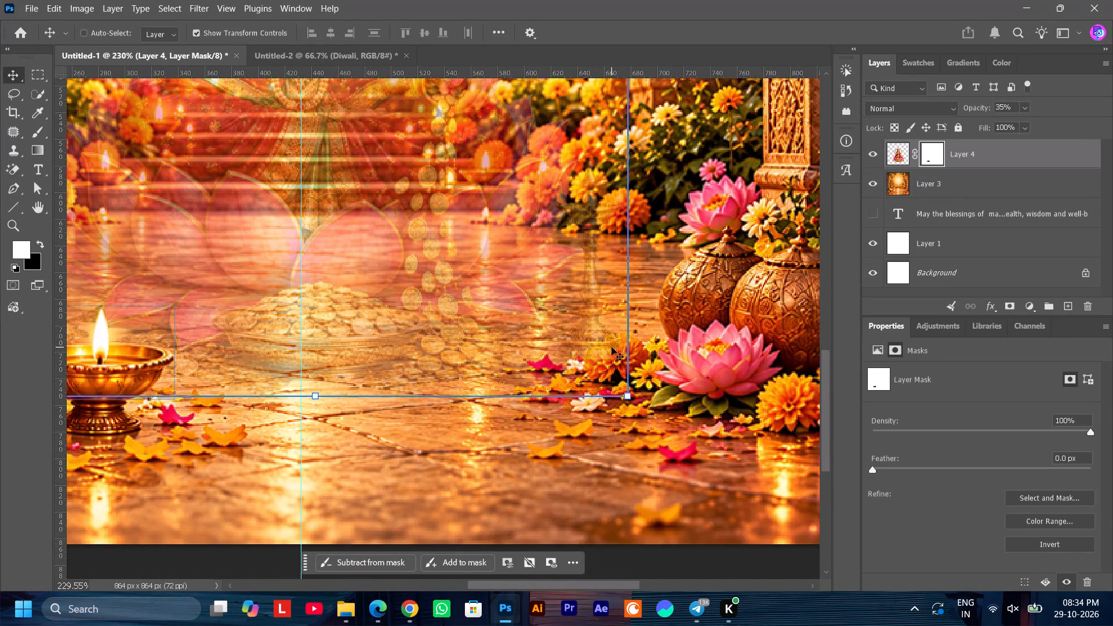
scroll(608, 354, "up", 9, "alt")
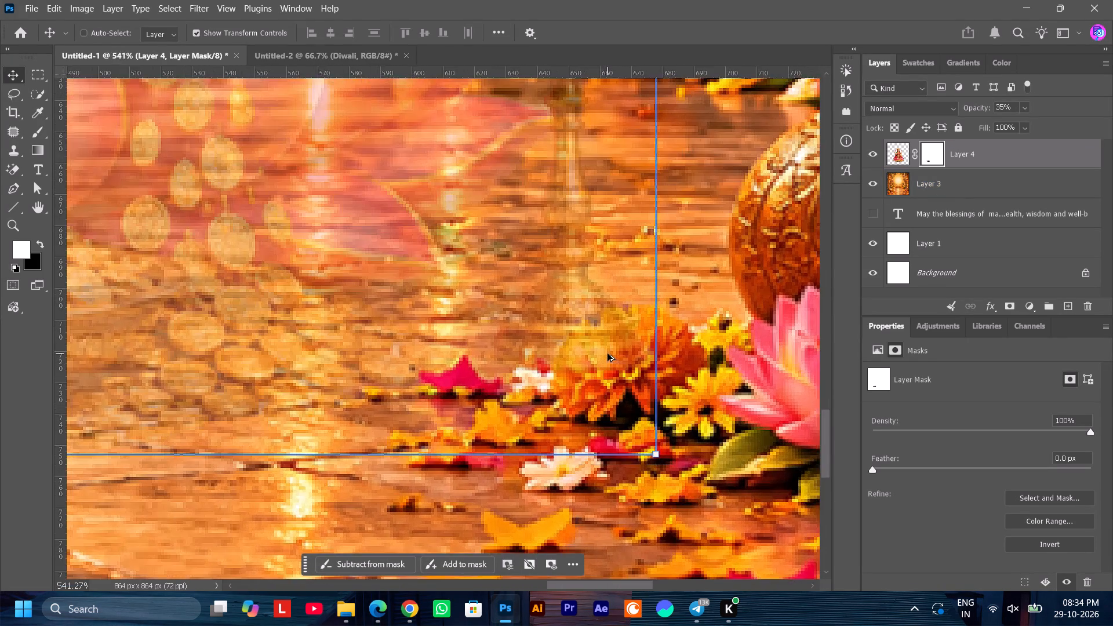
scroll(608, 354, "down", 1, "alt")
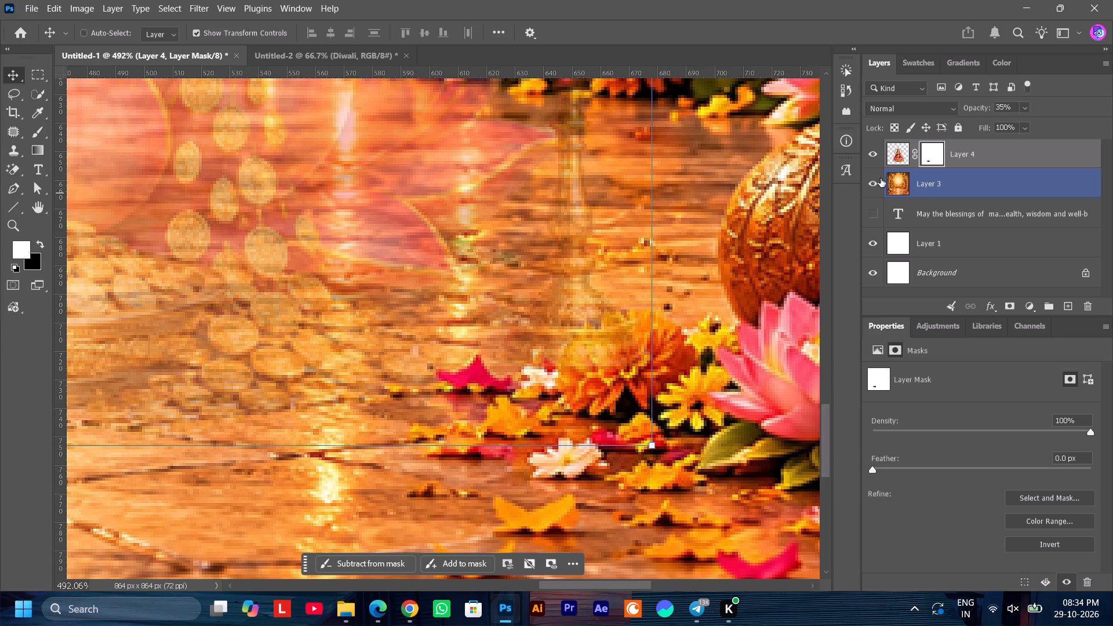
left_click_drag(977, 108, 952, 114)
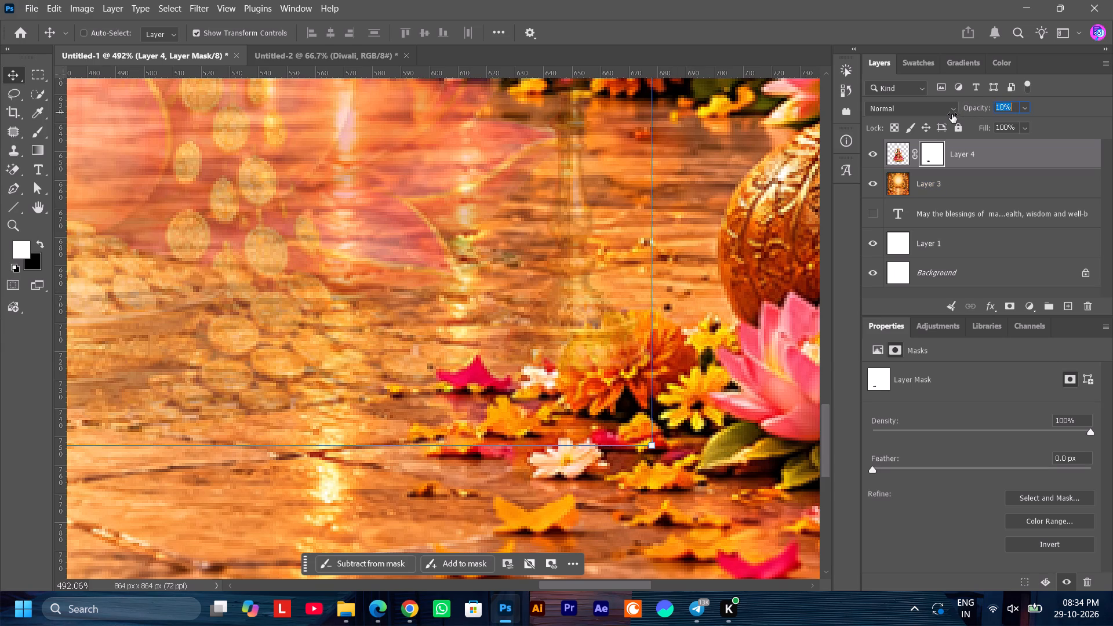
left_click_drag(952, 114, 905, 126)
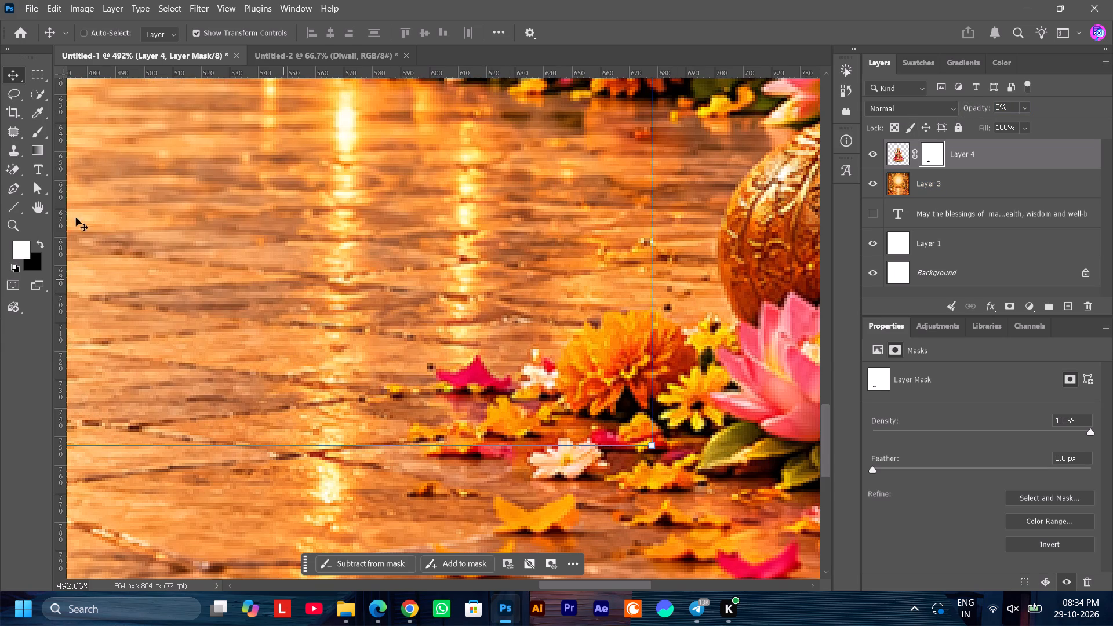
Lasso the petals, marigold, yellow flowers and pot edge, restore Layer 4 to 100% opacity, paint that area black on its mask, and deselect.
left_click(17, 95)
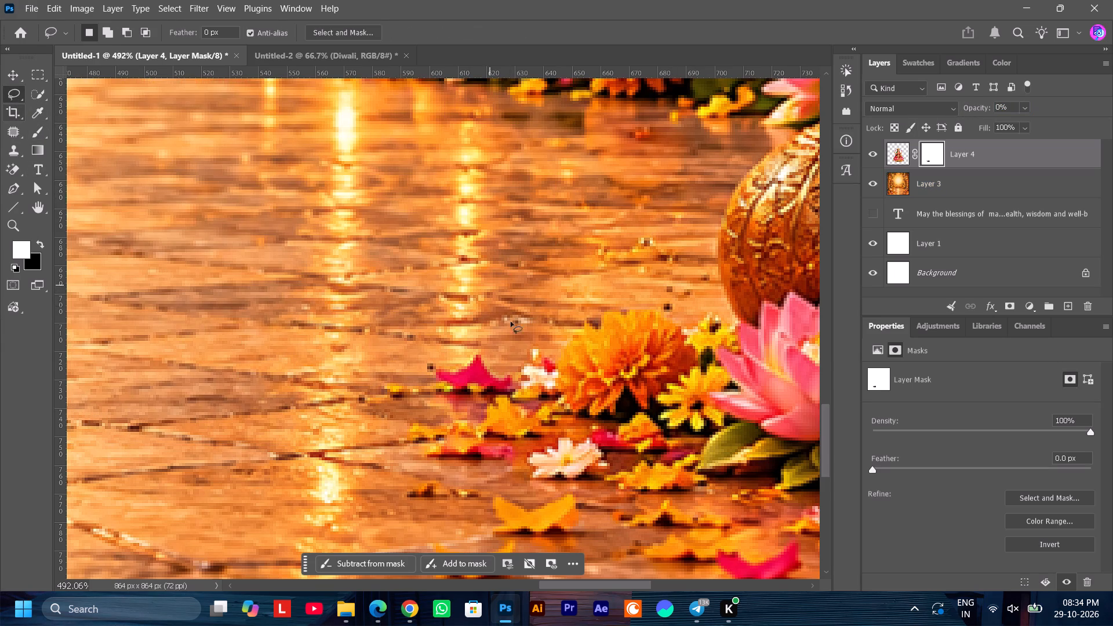
left_click(430, 362)
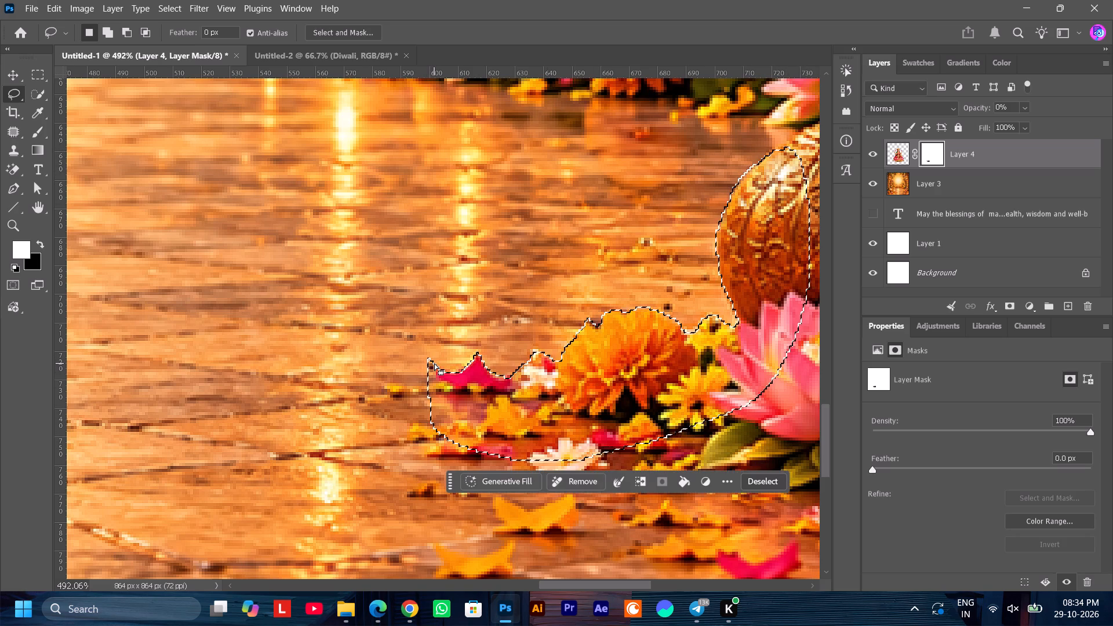
left_click_drag(976, 108, 1011, 108)
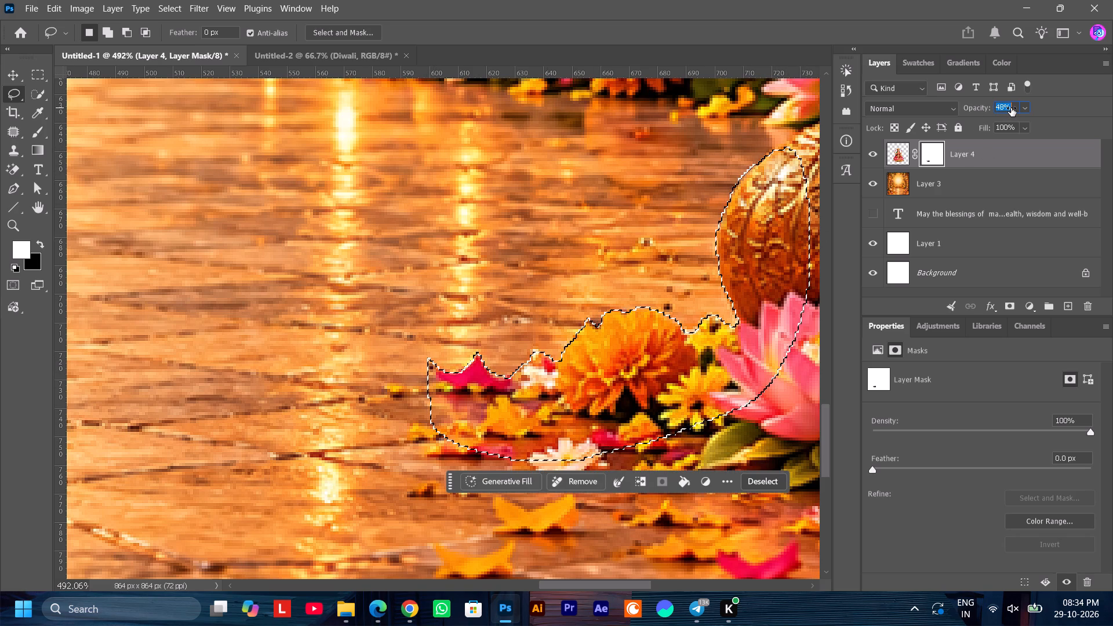
left_click_drag(1011, 108, 1064, 105)
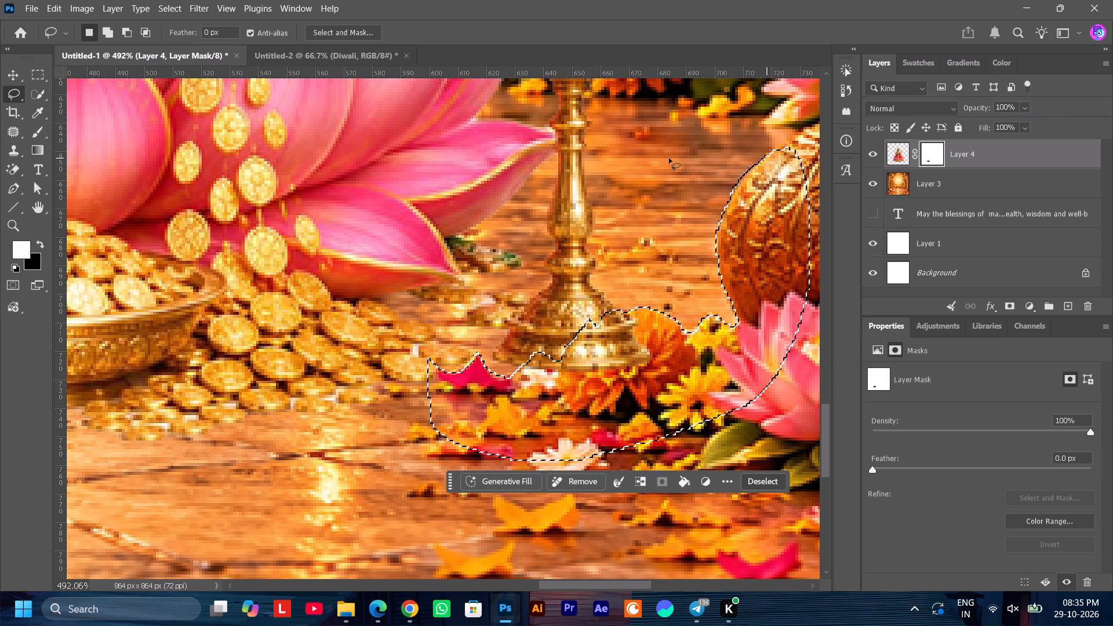
left_click(39, 133)
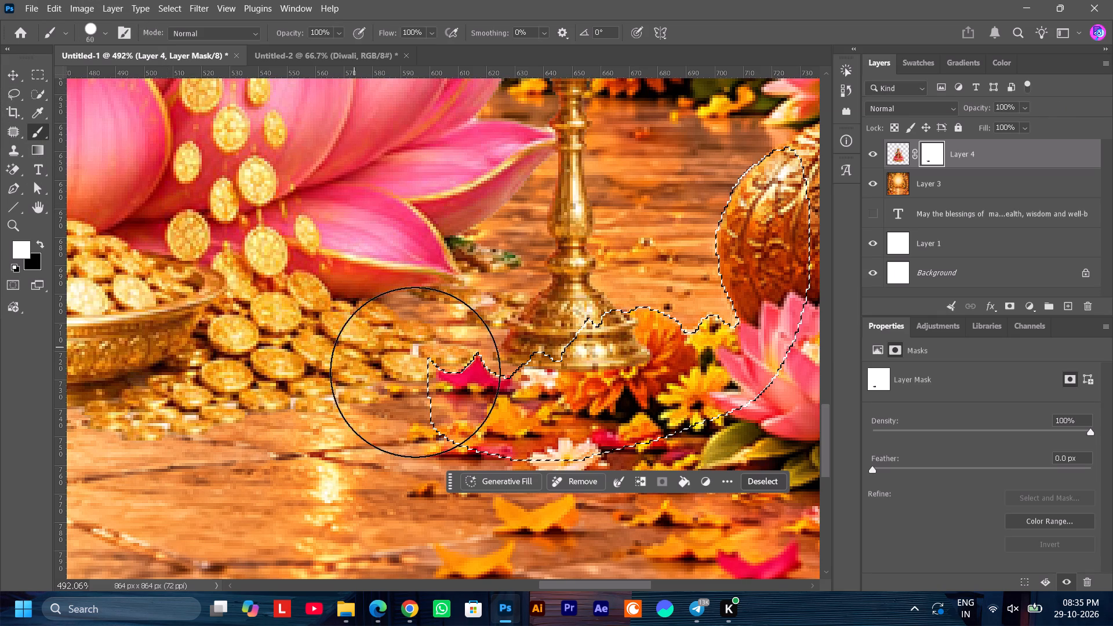
key("x")
left_click_drag(466, 392, 598, 382)
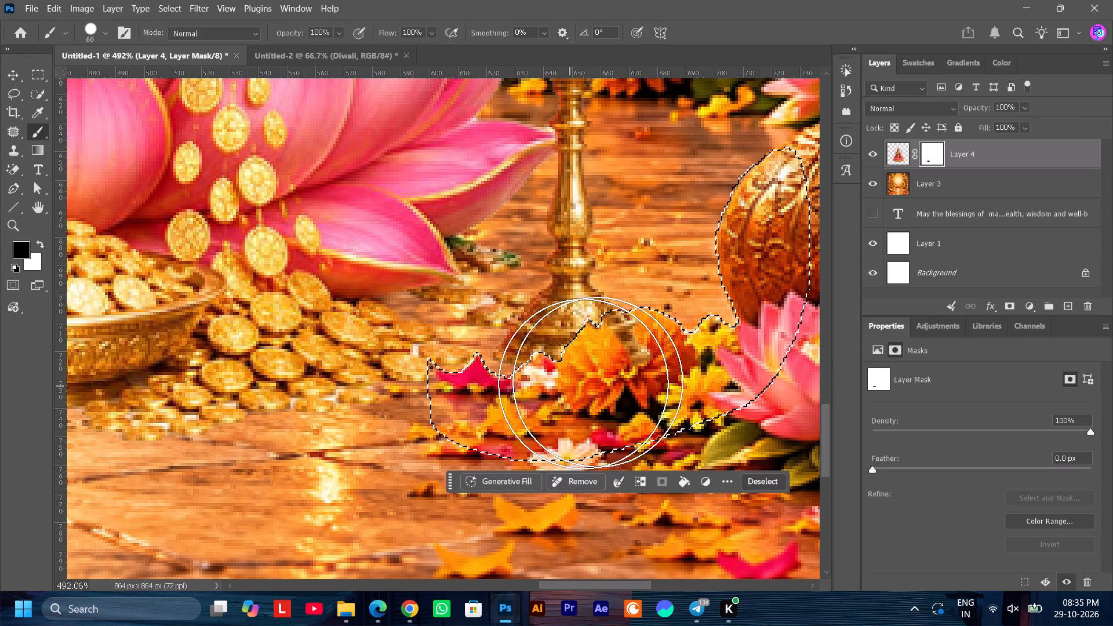
left_click_drag(598, 382, 431, 431)
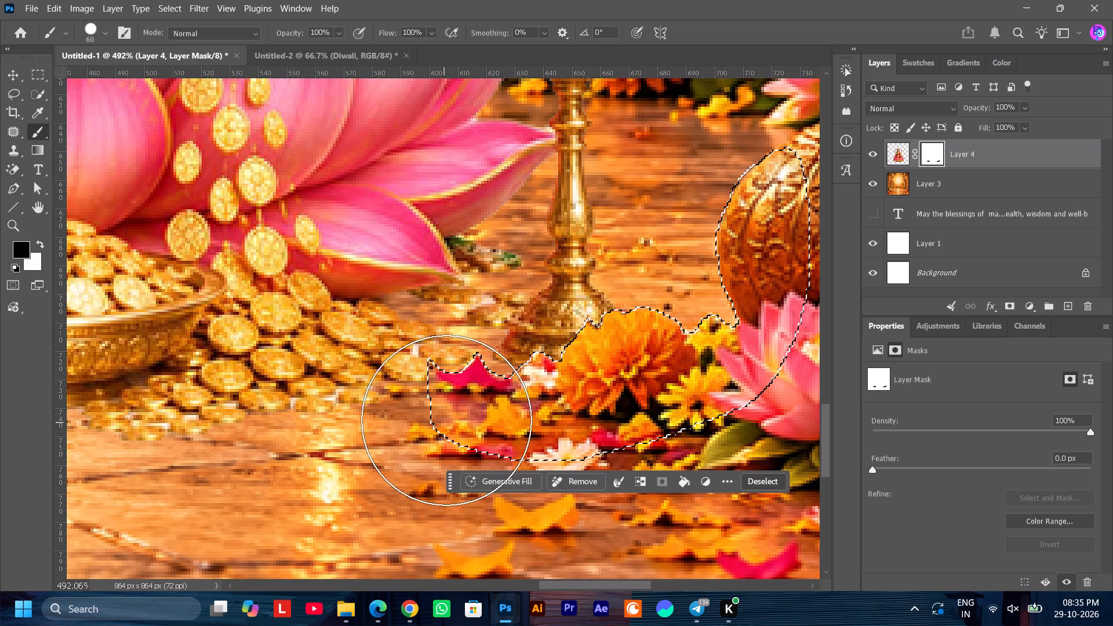
left_click(753, 483)
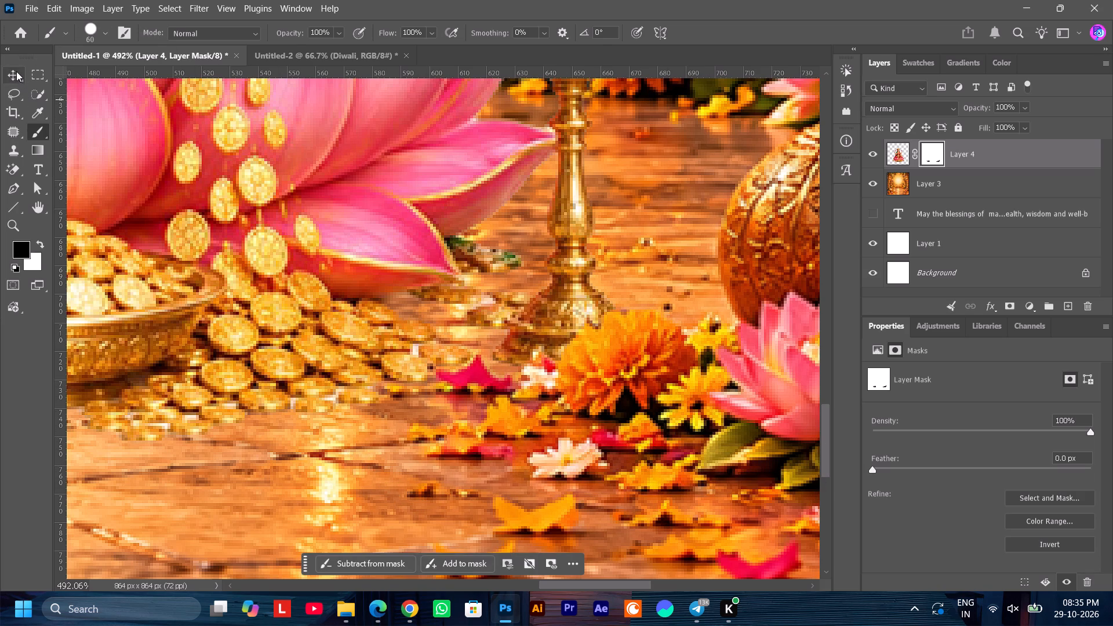
Examine how the masked goddess cutout blends with the temple background and foreground diyas across the whole poster.
left_click(15, 71)
scroll(568, 267, "down", 16, "alt")
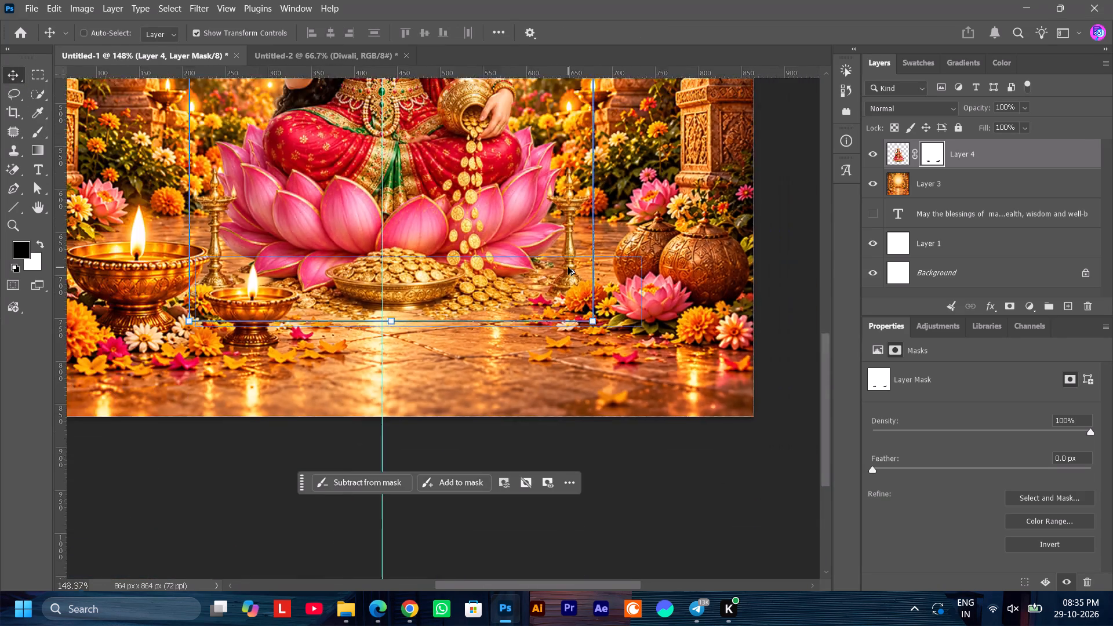
scroll(568, 267, "down", 1, "alt")
scroll(438, 281, "down", 2, "alt")
scroll(479, 276, "up", 4)
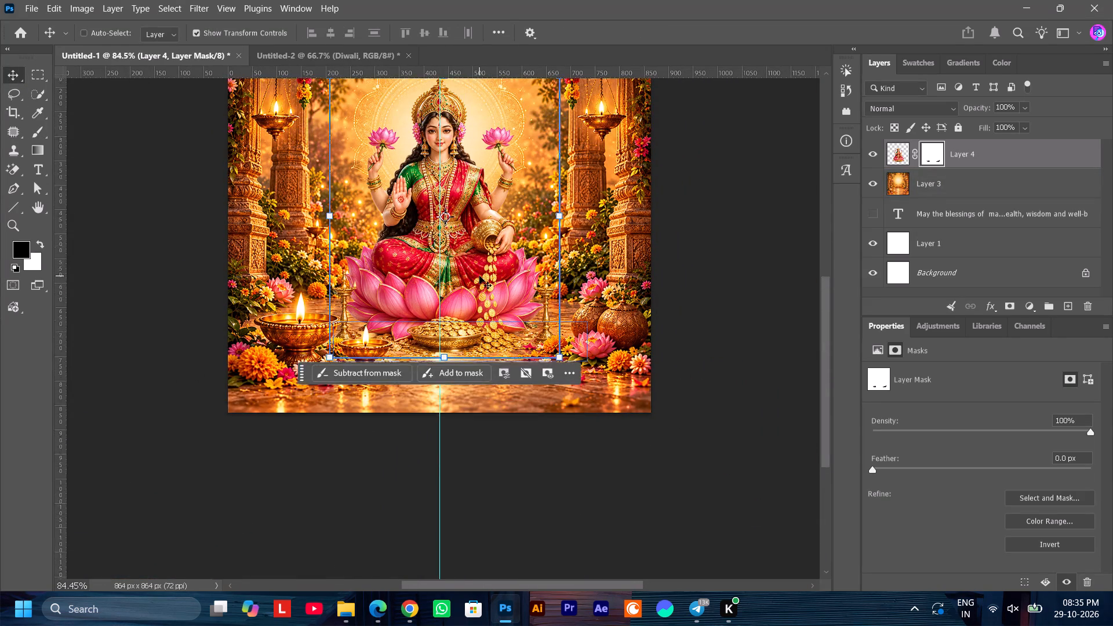
scroll(479, 276, "up", 12)
left_click_drag(974, 107, 1042, 105)
scroll(620, 344, "down", 4)
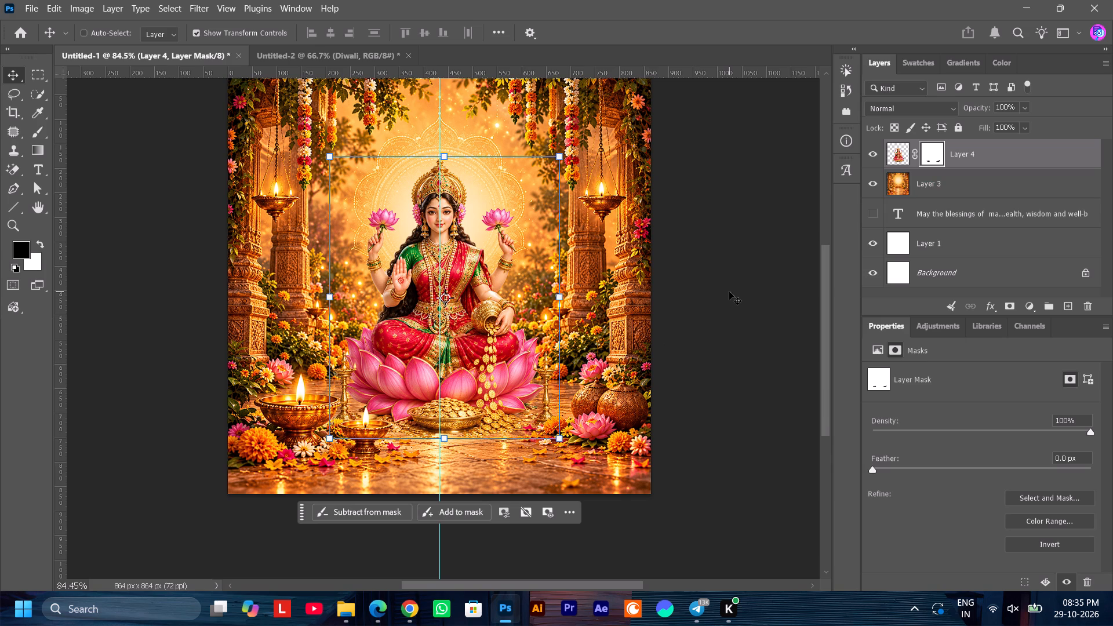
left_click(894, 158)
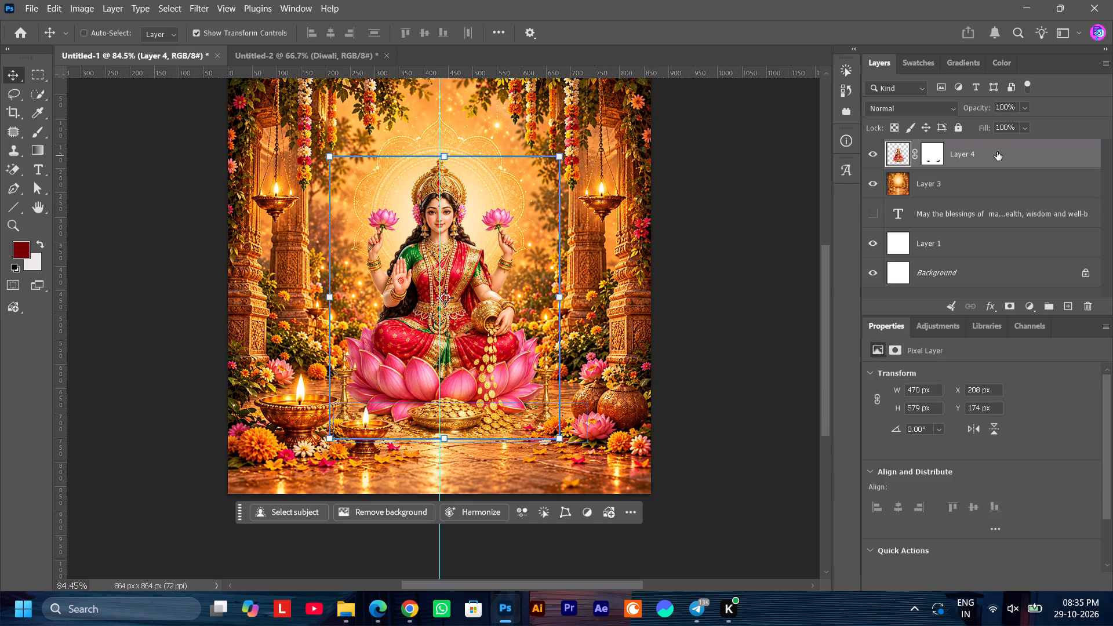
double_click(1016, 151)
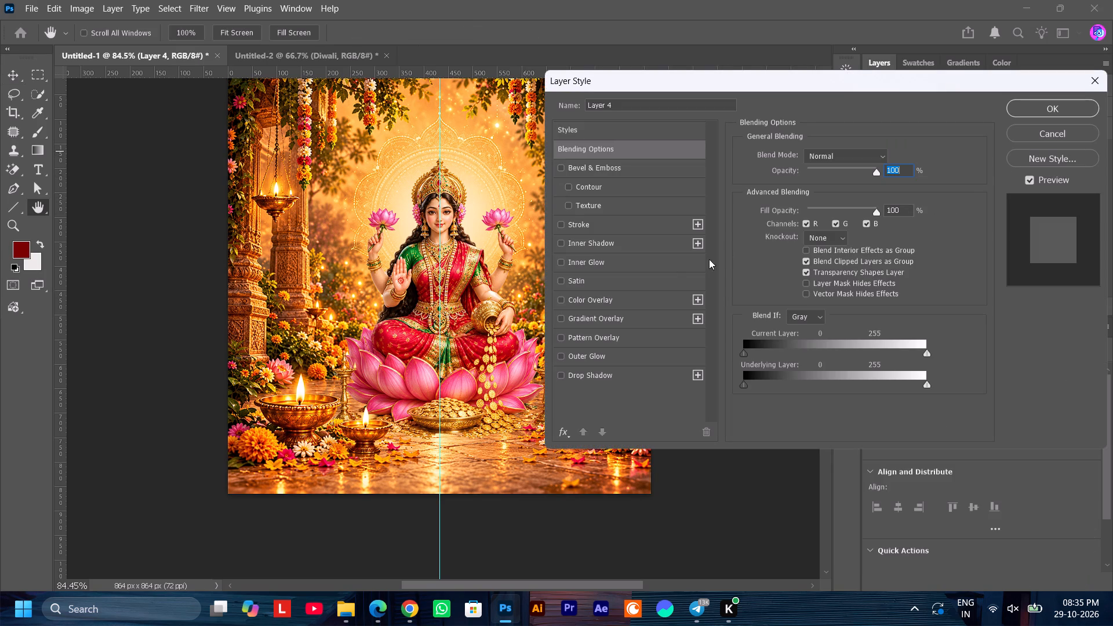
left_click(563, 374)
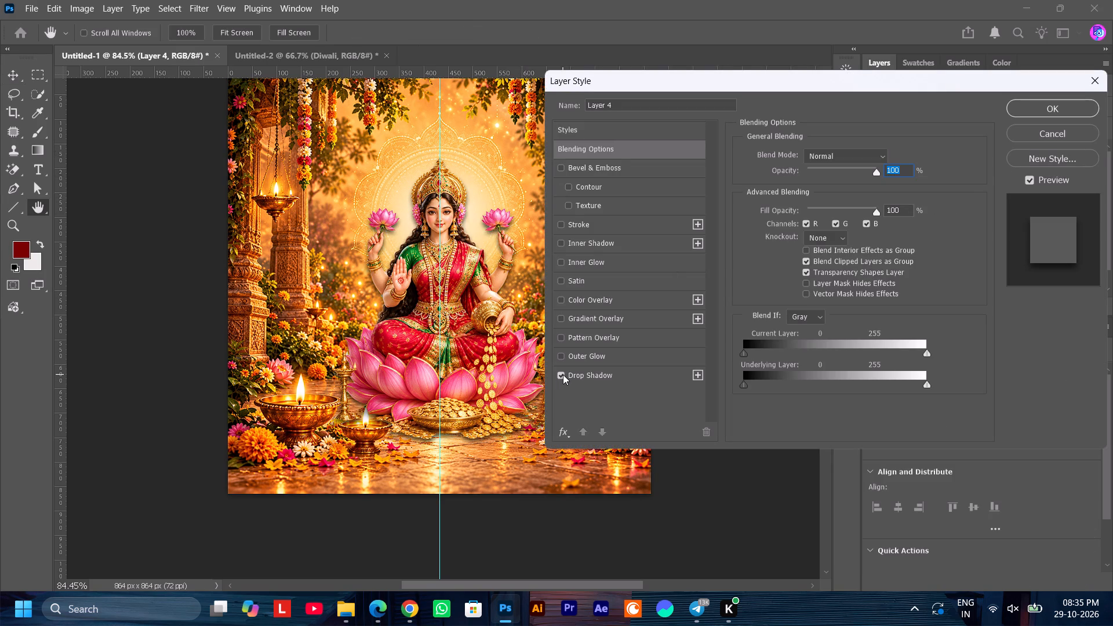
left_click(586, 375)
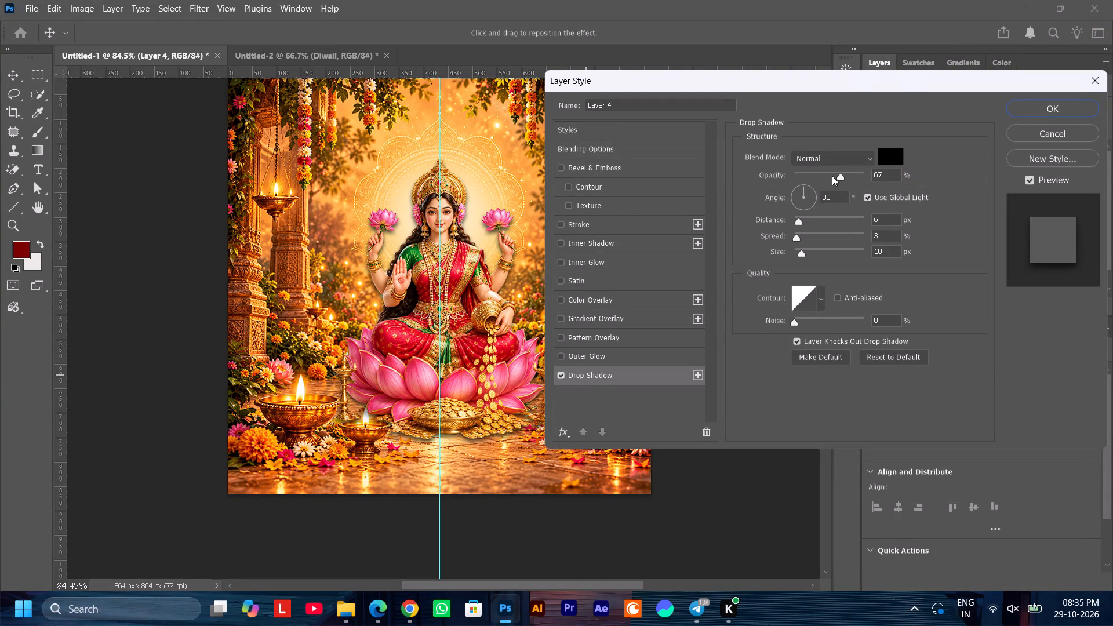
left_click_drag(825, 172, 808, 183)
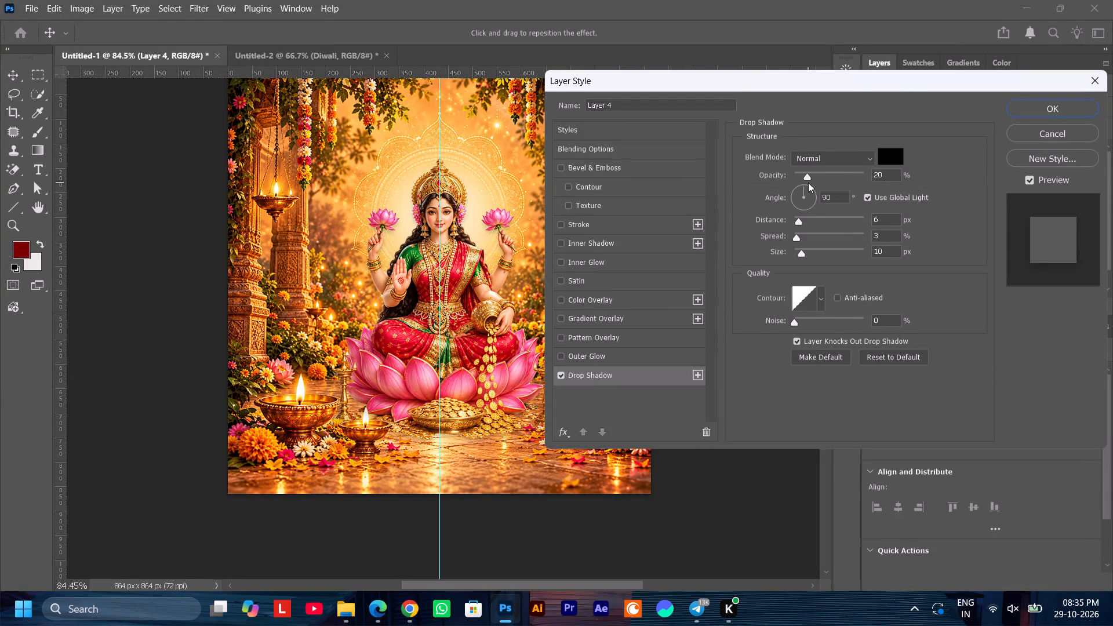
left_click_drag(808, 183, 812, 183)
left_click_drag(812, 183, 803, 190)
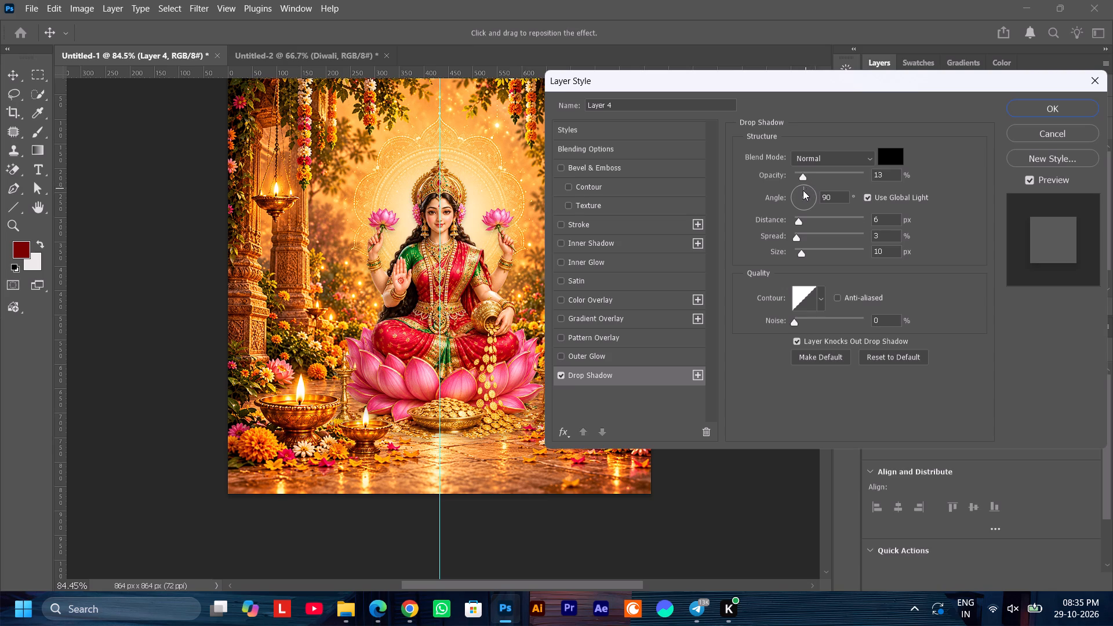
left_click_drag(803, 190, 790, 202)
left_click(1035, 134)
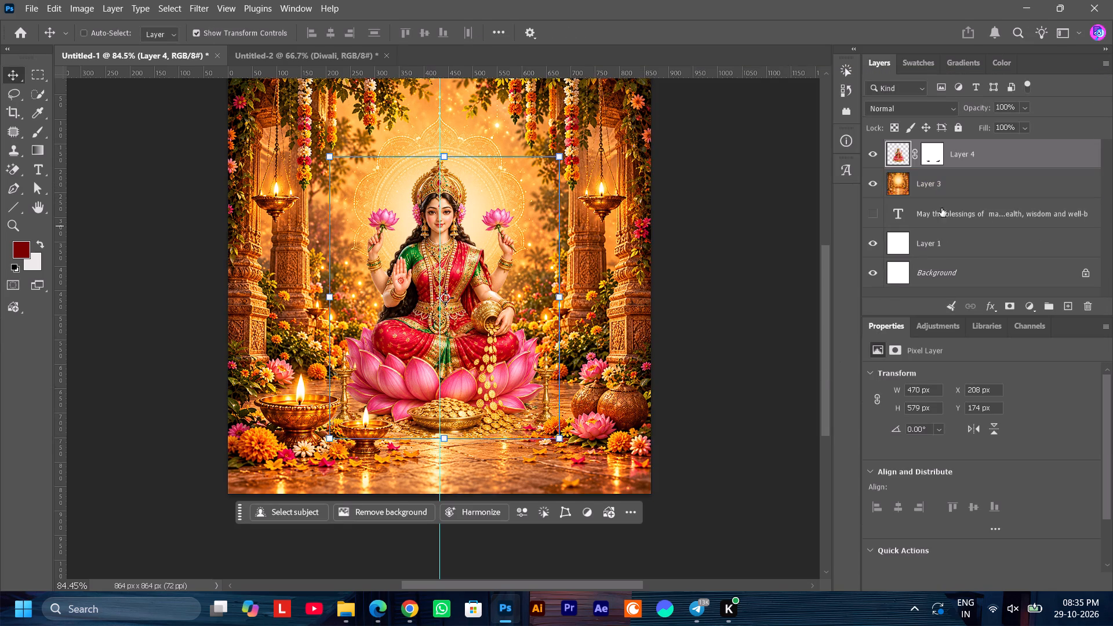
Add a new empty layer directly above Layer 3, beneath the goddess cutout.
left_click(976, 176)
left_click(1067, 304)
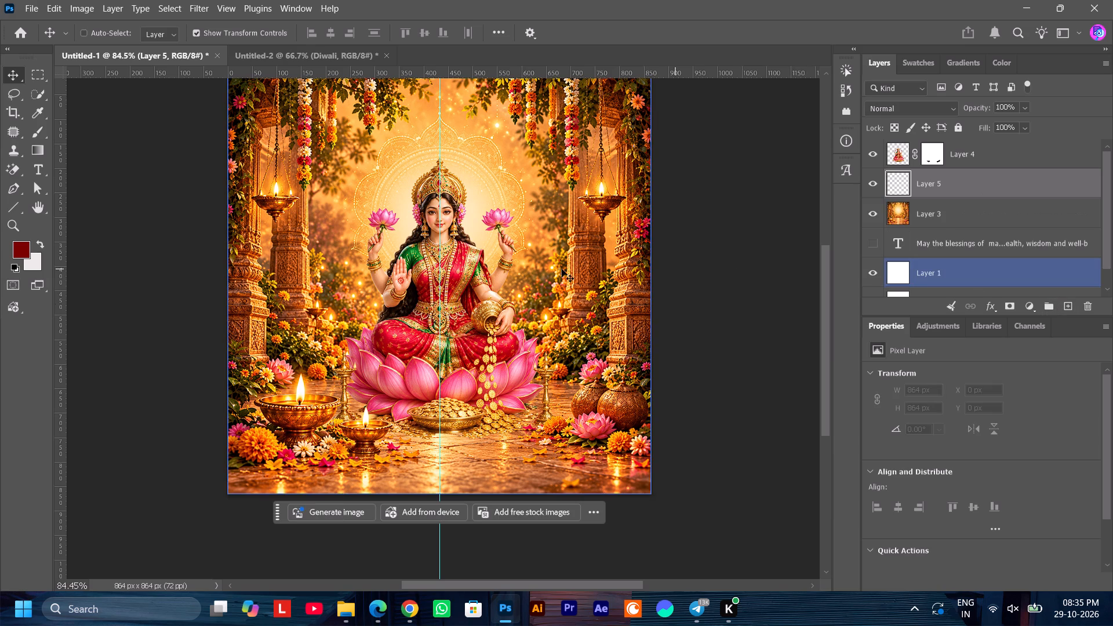
Switch to the Brush tool with the Soft Round preset.
left_click(39, 133)
left_click(102, 36)
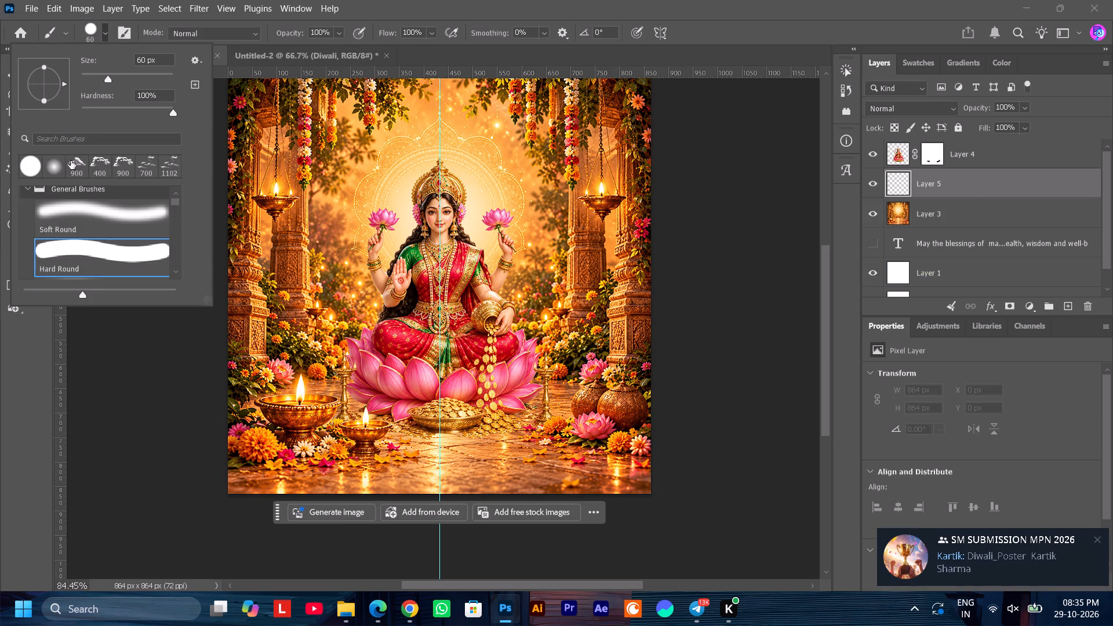
left_click(81, 215)
left_click(104, 37)
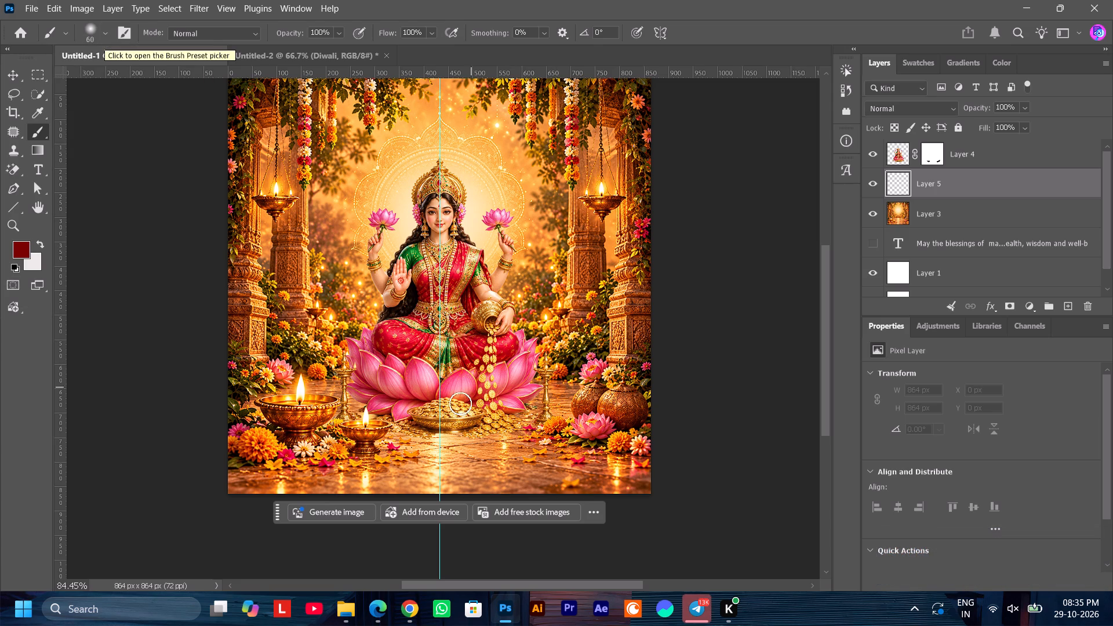
Set the foreground colour to black, 000000.
scroll(450, 420, "up", 10, "alt")
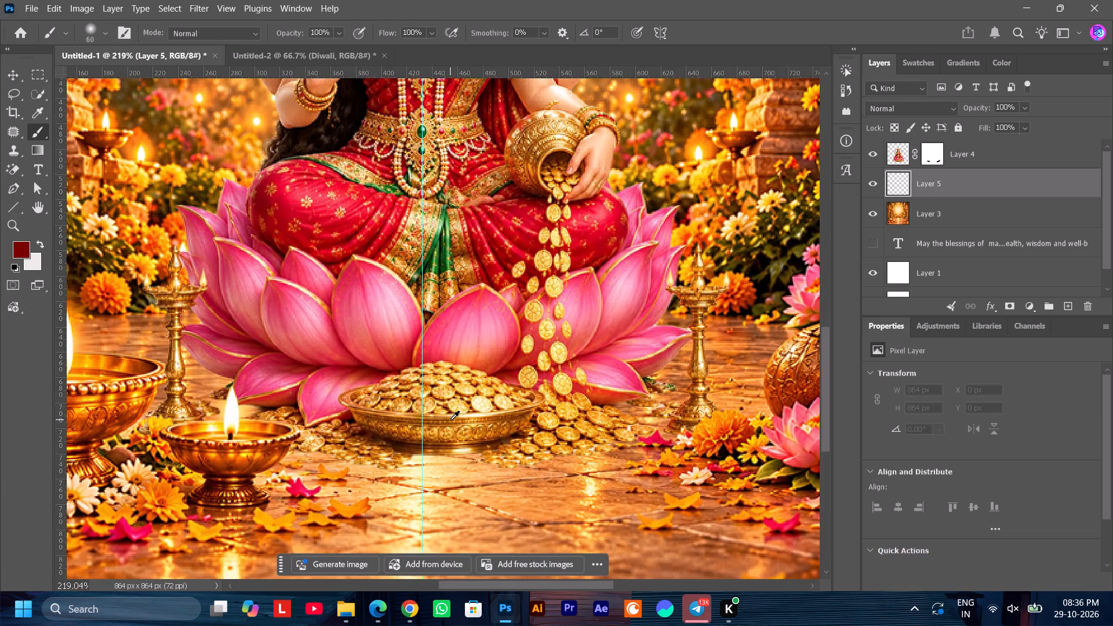
scroll(450, 420, "up", 2, "alt")
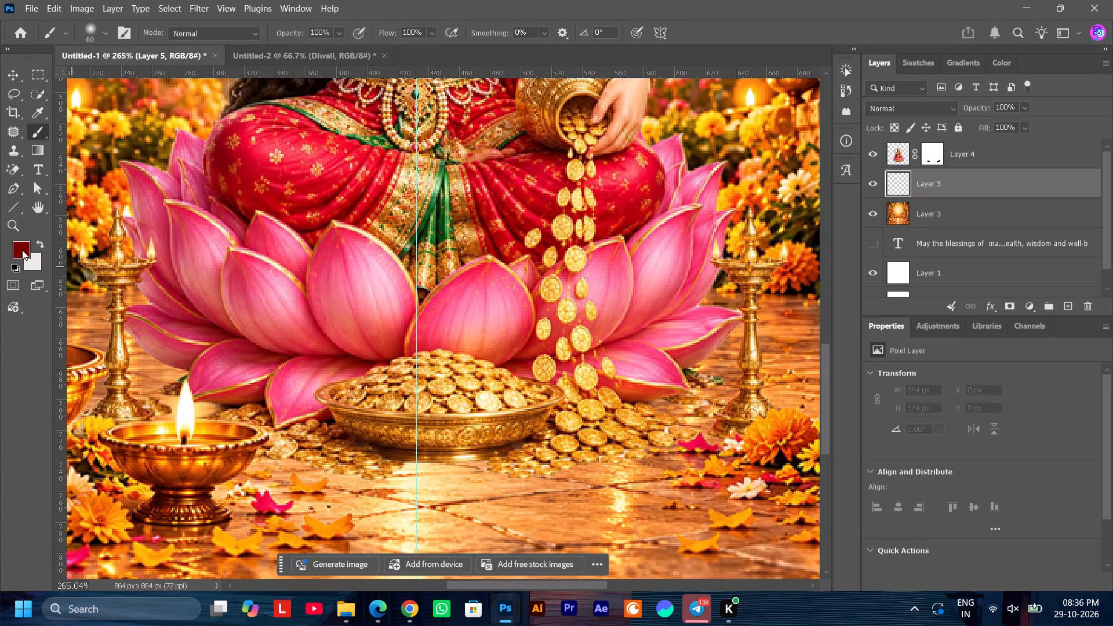
left_click(22, 250)
left_click_drag(752, 431, 667, 545)
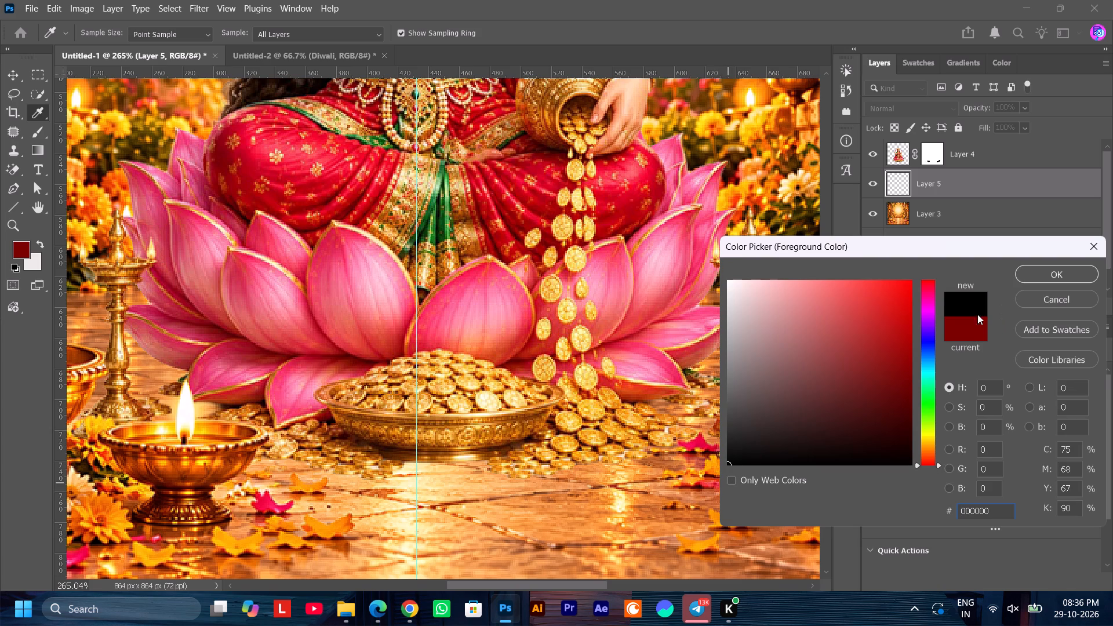
left_click(1021, 274)
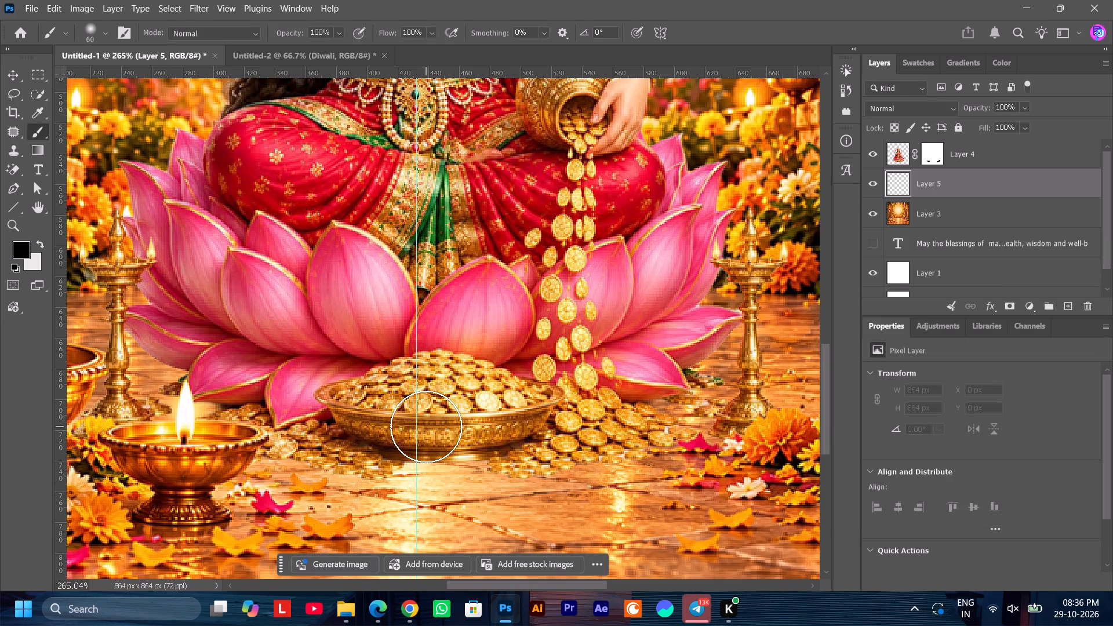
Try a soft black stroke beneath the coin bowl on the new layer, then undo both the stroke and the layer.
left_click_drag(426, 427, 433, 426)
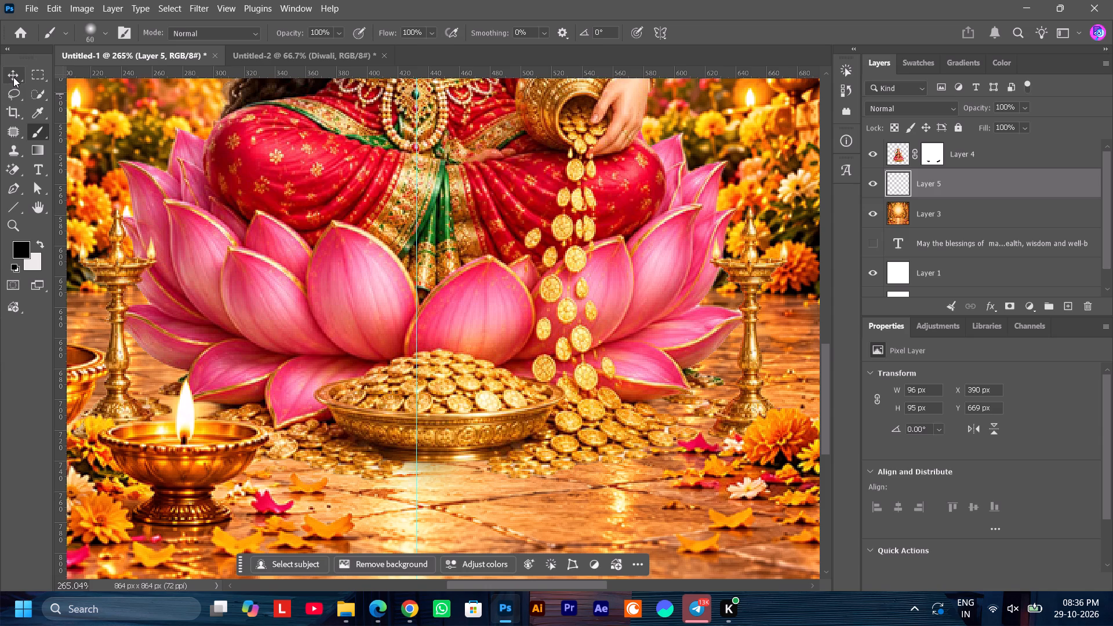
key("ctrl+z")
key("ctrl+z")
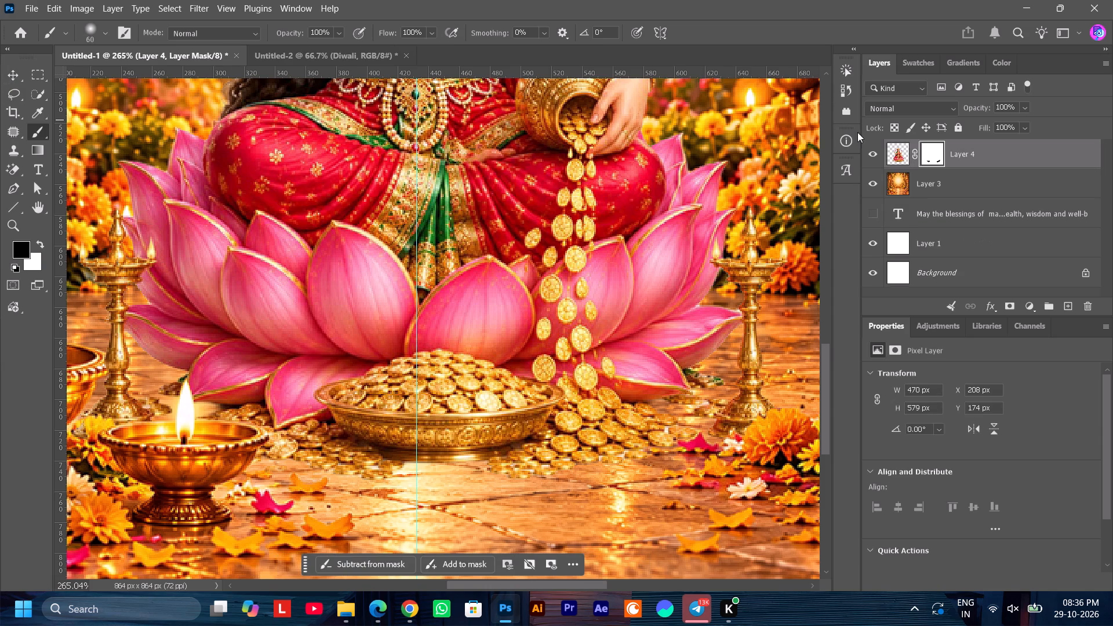
Duplicate Layer 4 together with its mask.
key("ctrl+j")
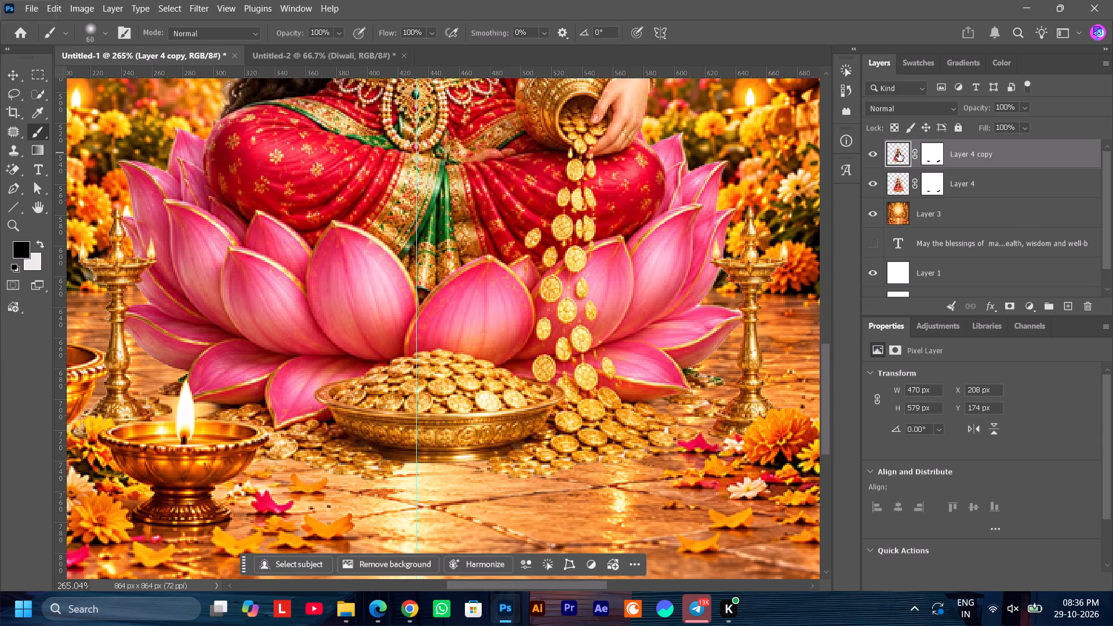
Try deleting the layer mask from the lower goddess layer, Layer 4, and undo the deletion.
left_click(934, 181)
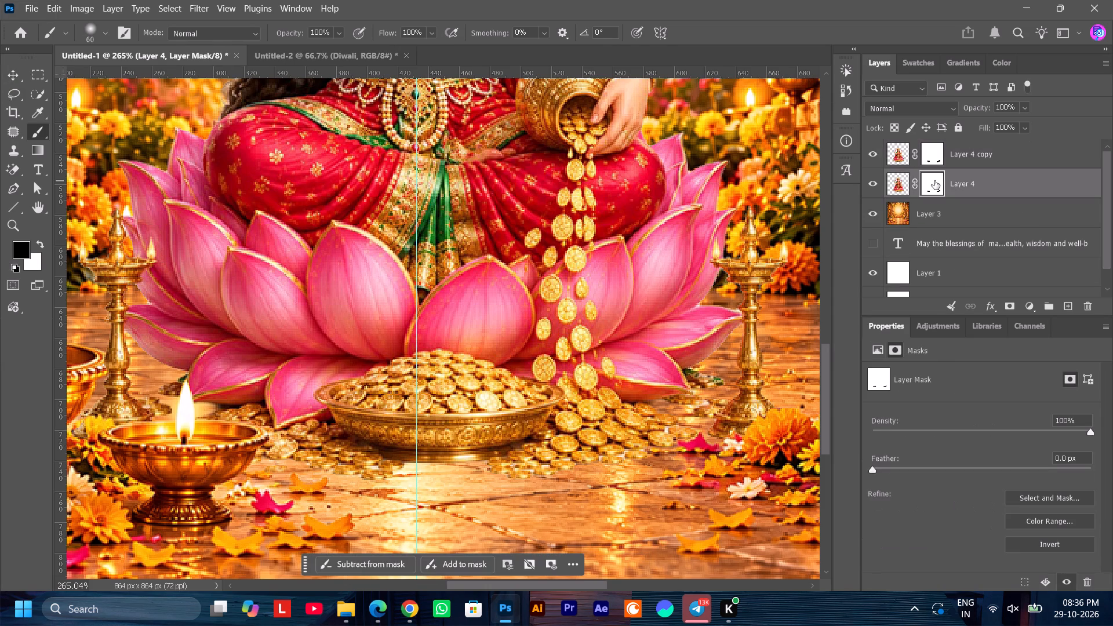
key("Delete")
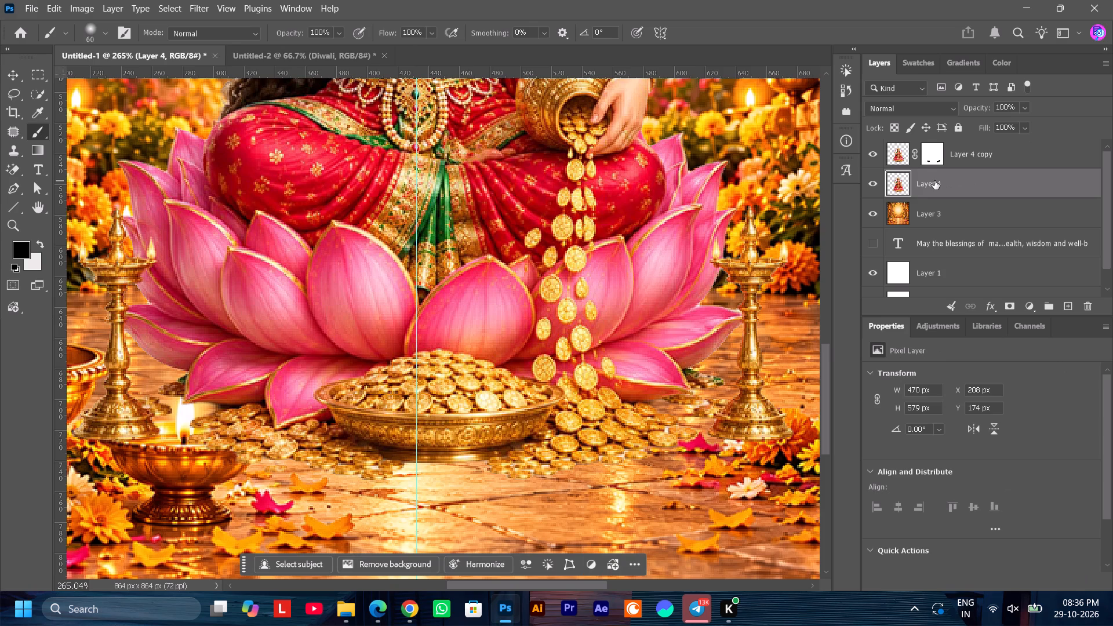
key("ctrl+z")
Clip a black colour fill to Layer 4, hiding Layer 4 copy while adding it and showing the copy again.
left_click(901, 185)
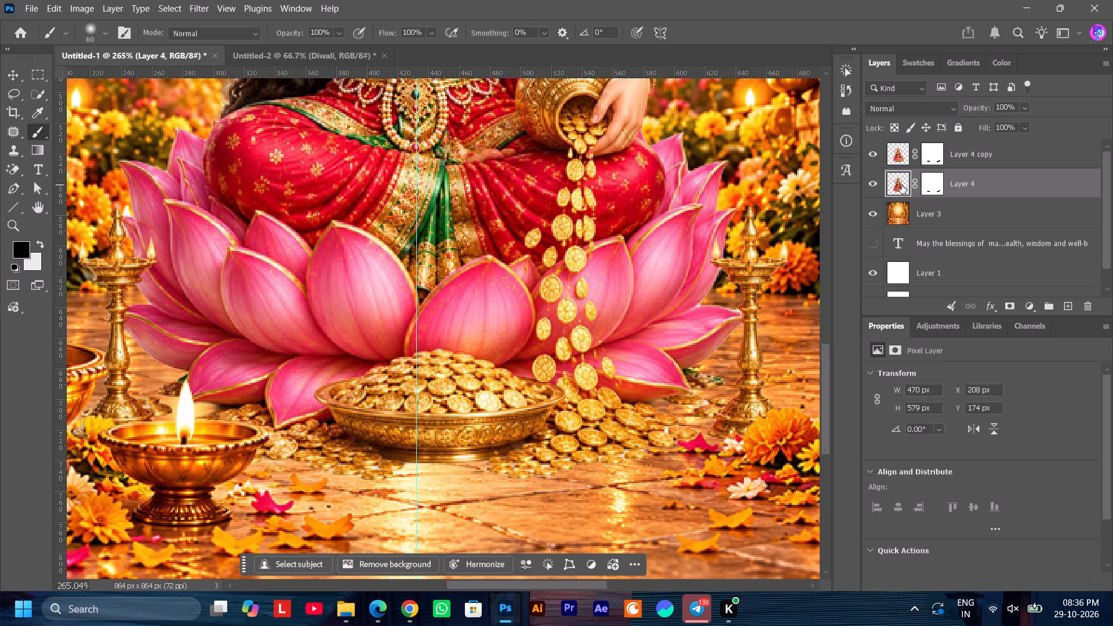
left_click(874, 151)
left_click(923, 65)
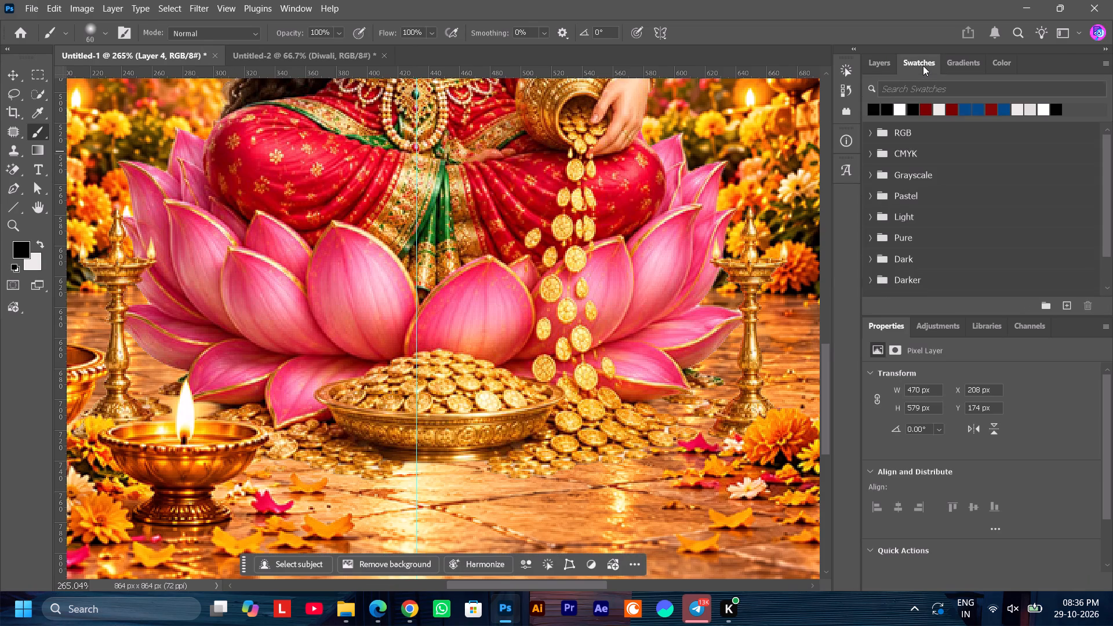
left_click_drag(874, 111, 556, 250)
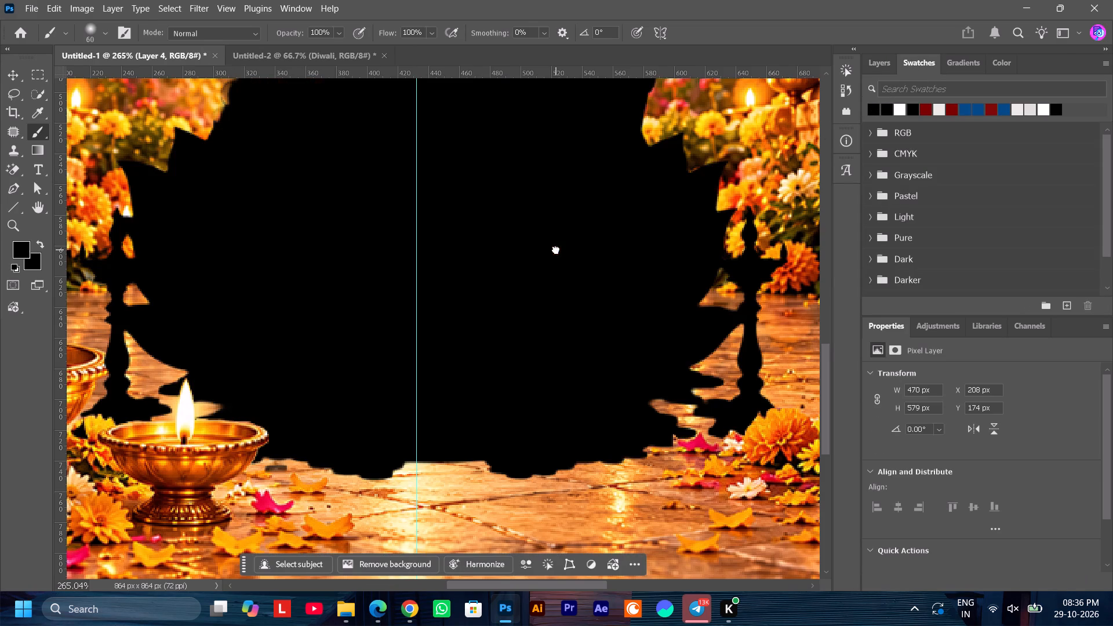
left_click(885, 68)
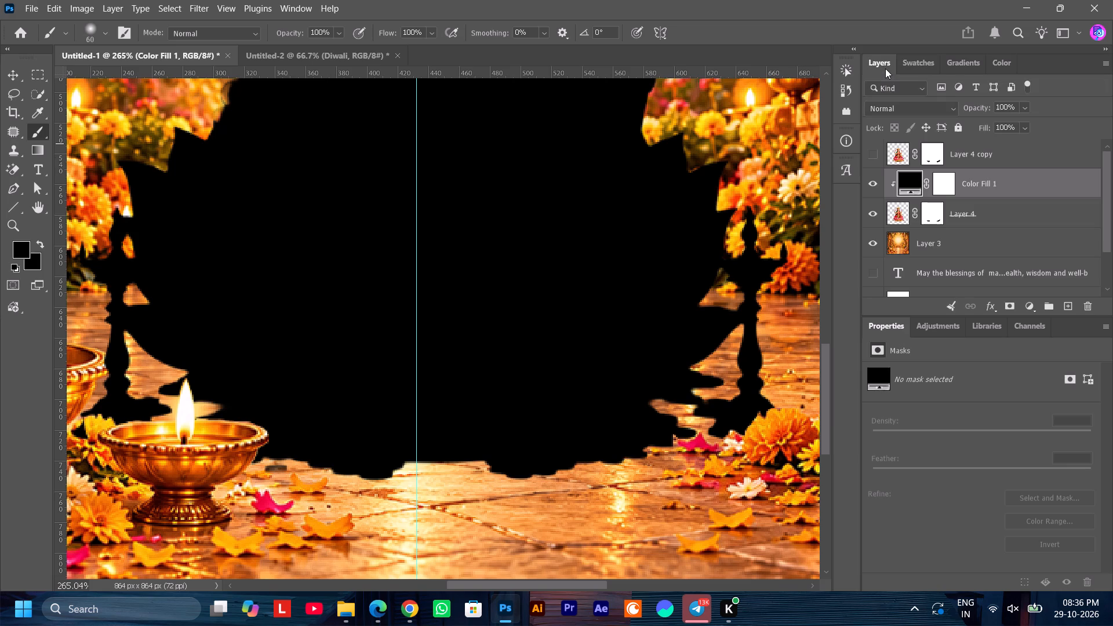
left_click(874, 152)
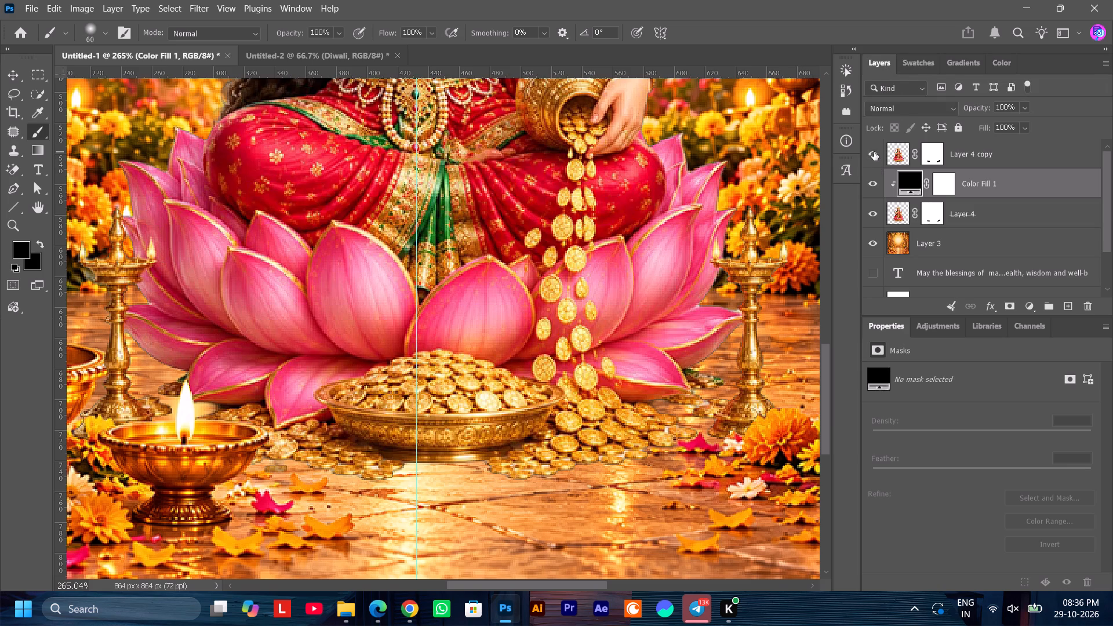
Nudge the blackened Layer 4 down by 1 px beneath its copy using the Move tool.
left_click(899, 214)
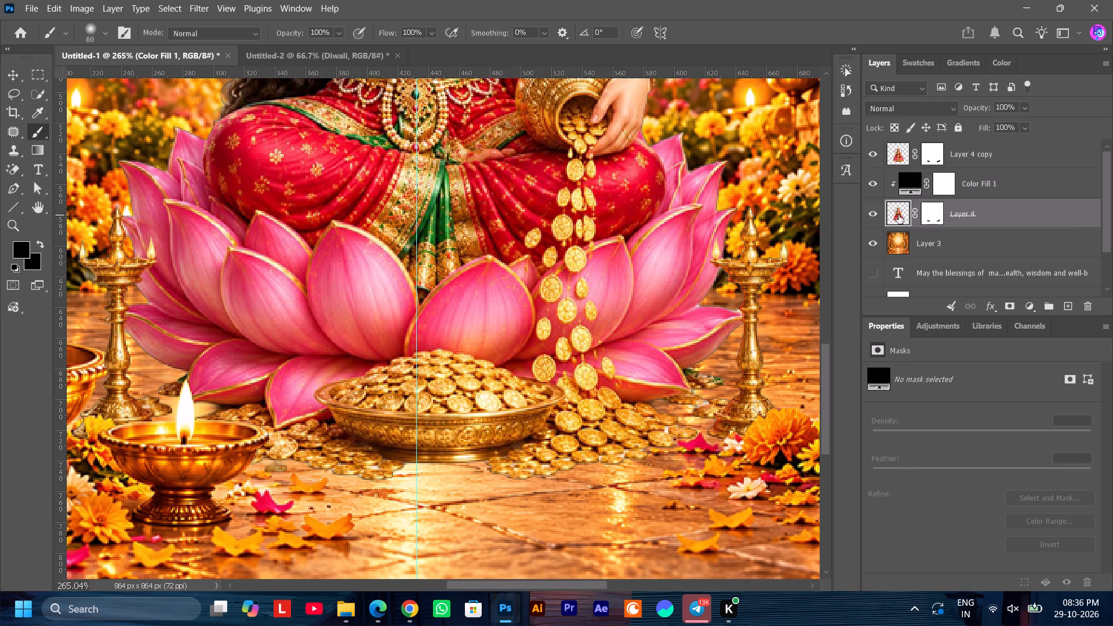
key("Down")
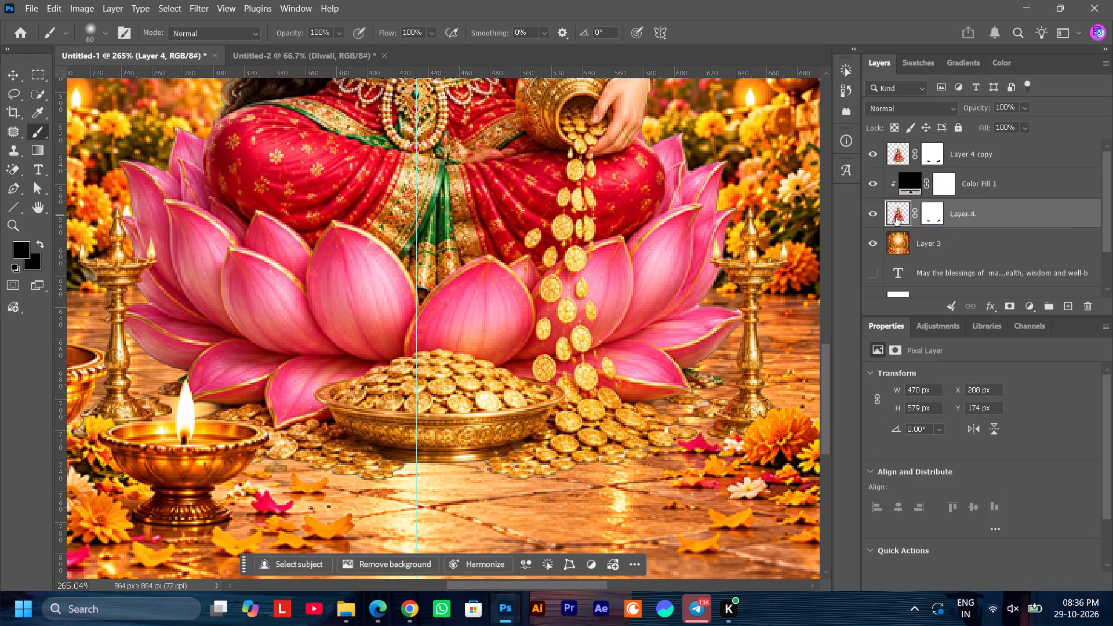
key("Down")
left_click(8, 70)
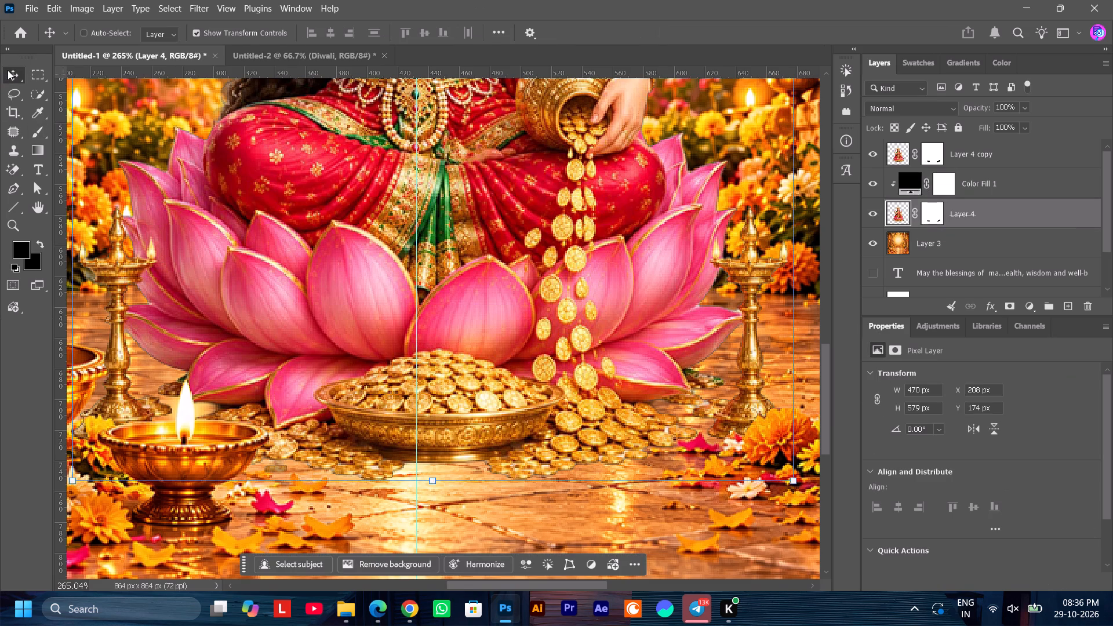
key("Down")
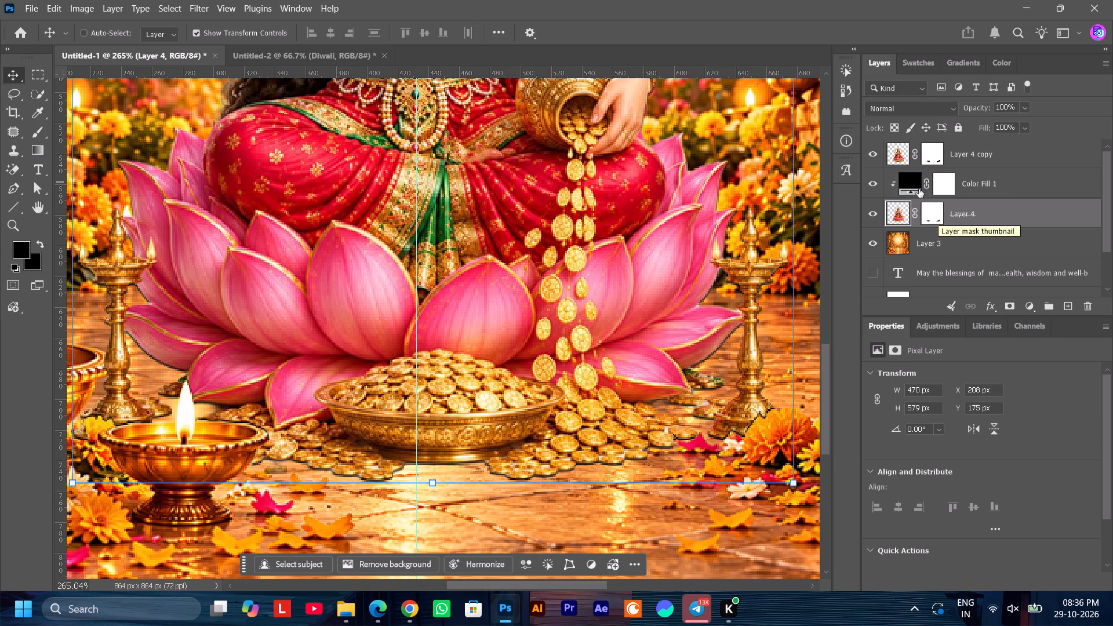
Lower the opacity of the shadow layer, Layer 4, to 56%.
left_click_drag(976, 109, 968, 111)
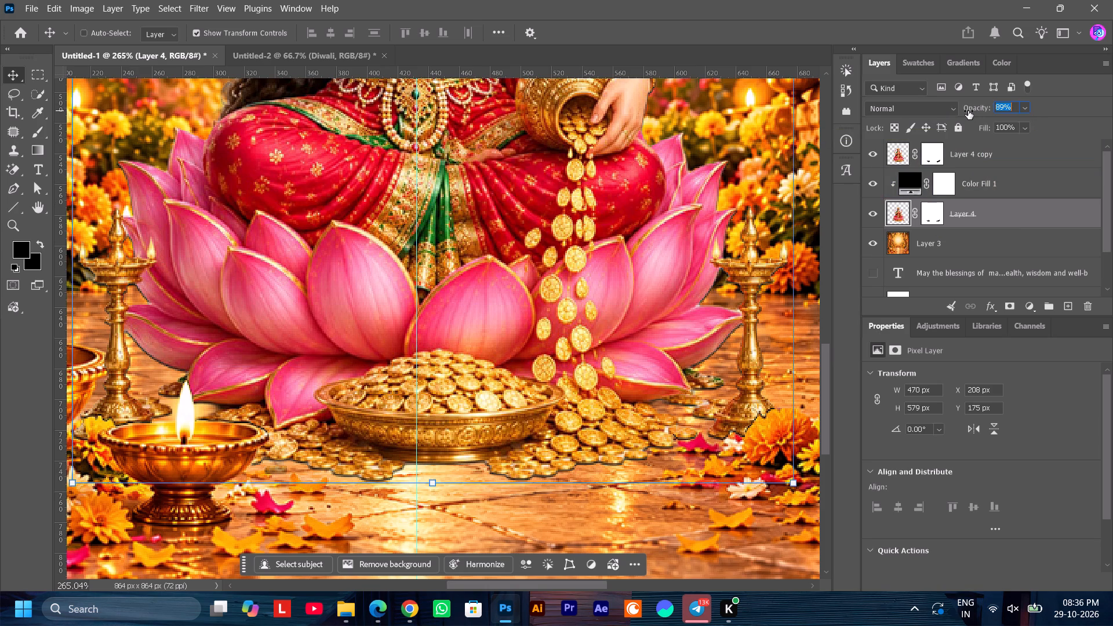
left_click_drag(968, 111, 937, 115)
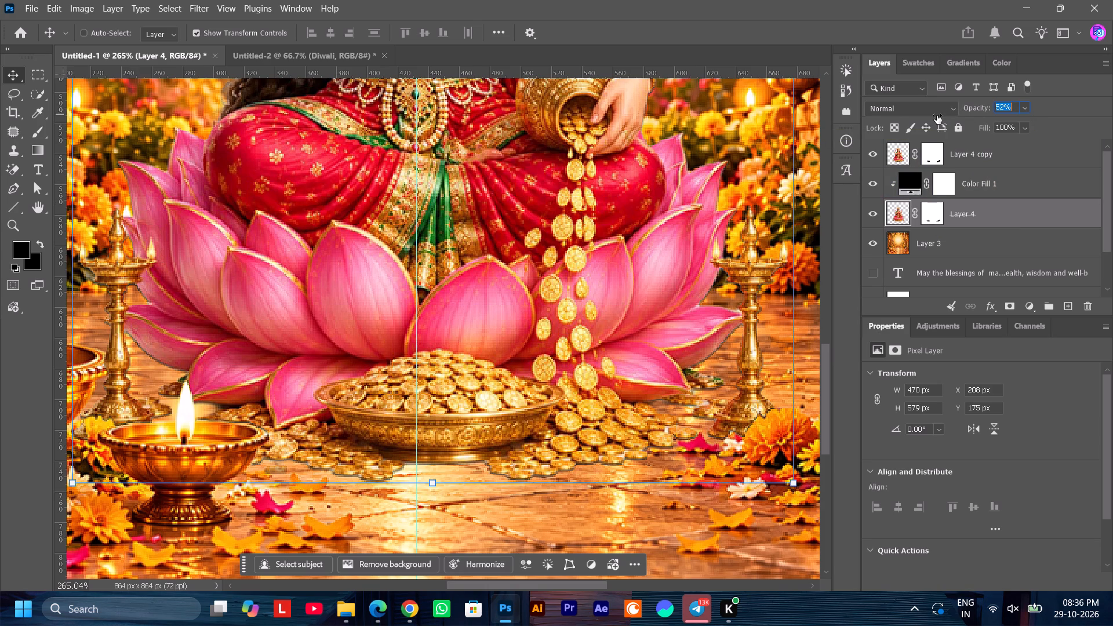
left_click_drag(937, 115, 943, 115)
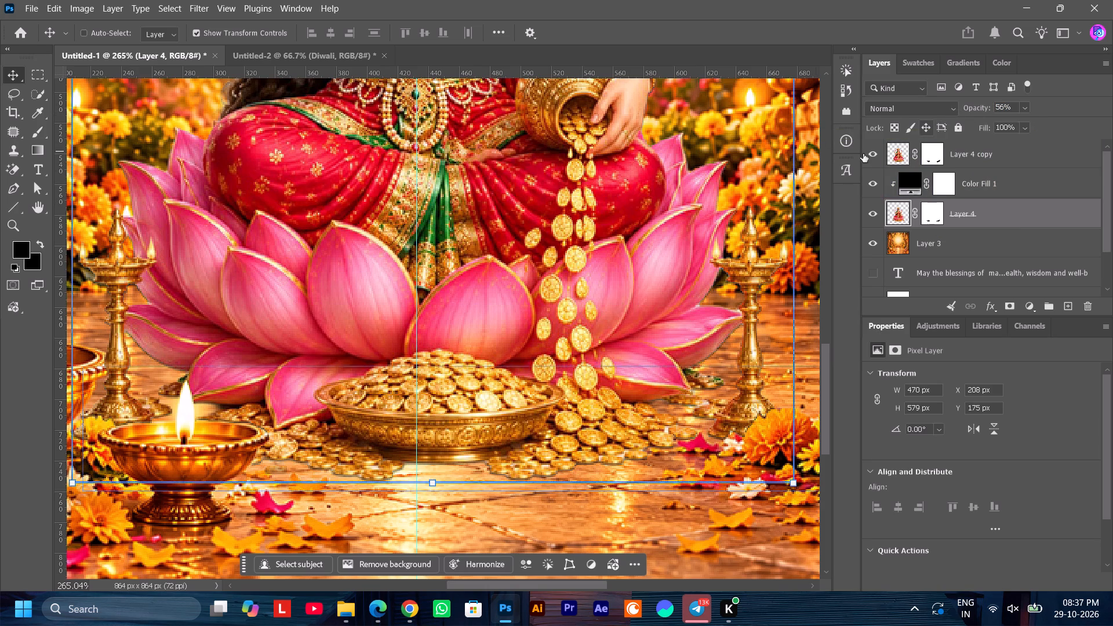
Remove the vertical centre guide from the poster.
scroll(621, 271, "down", 7, "alt")
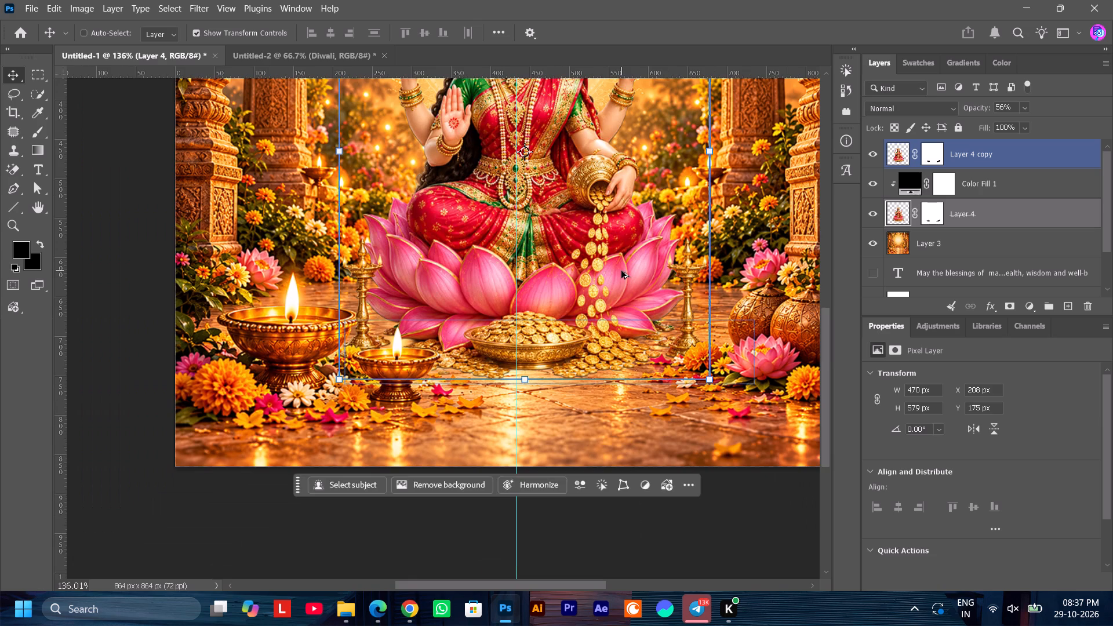
scroll(621, 271, "down", 6, "alt")
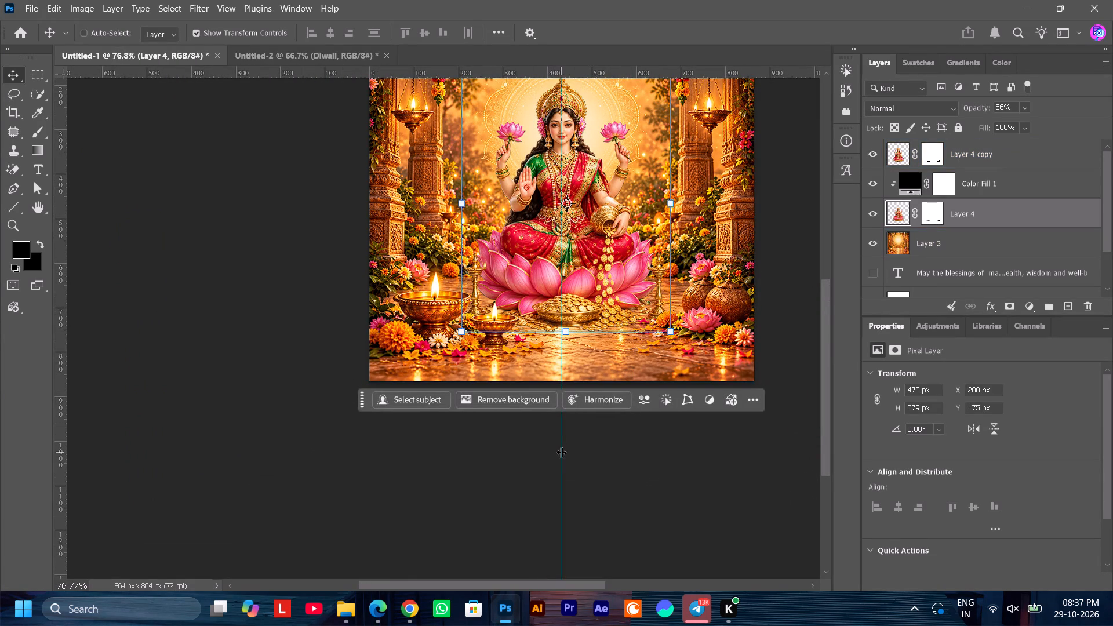
left_click_drag(561, 452, 0, 337)
Examine the shadow at the goddess's base up close and the balance of the whole poster.
scroll(621, 279, "up", 5, "alt")
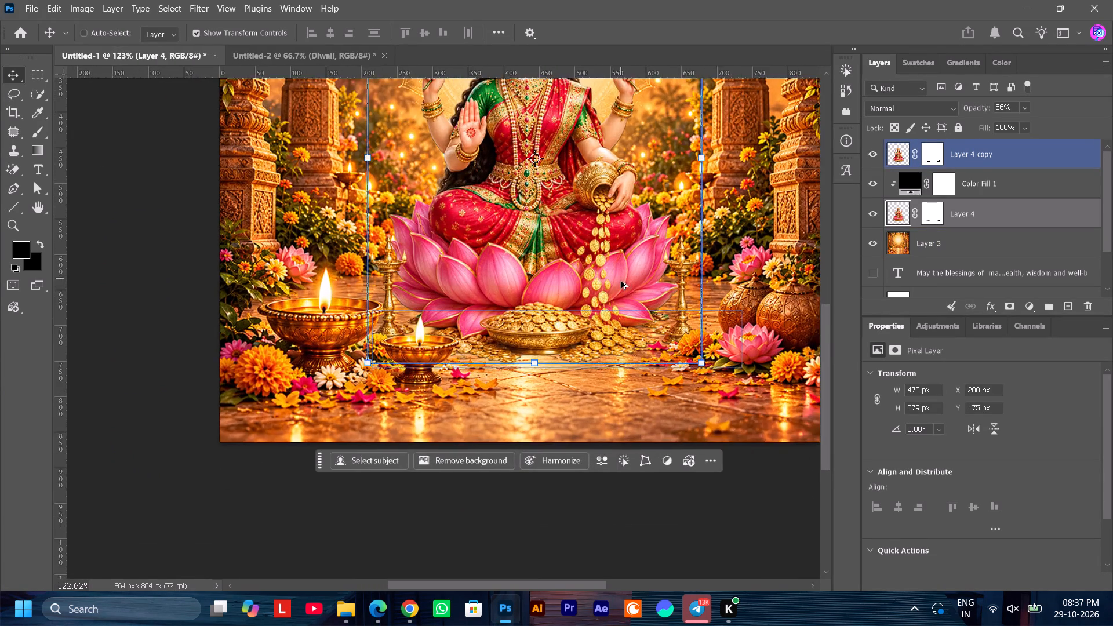
scroll(669, 311, "up", 5, "alt")
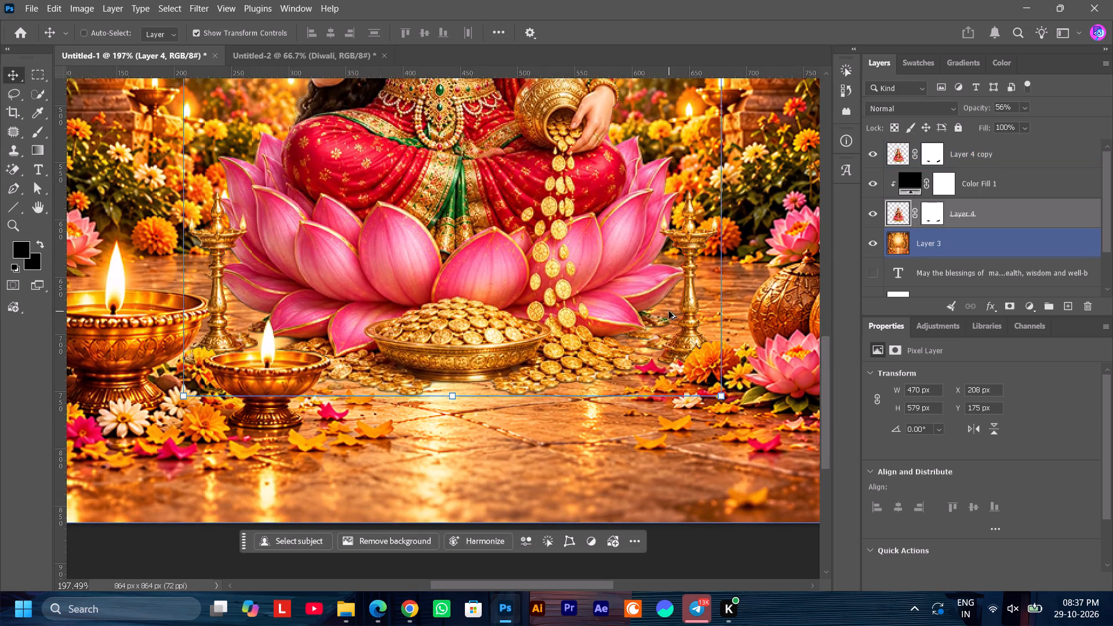
scroll(669, 311, "down", 7, "alt")
scroll(669, 311, "up", 5)
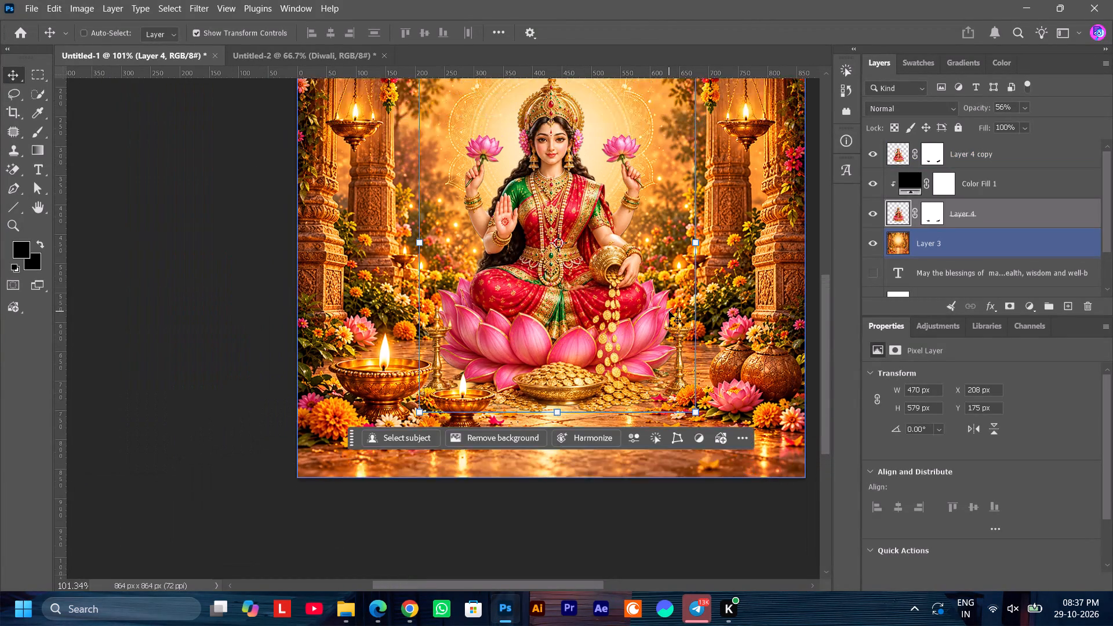
scroll(669, 311, "up", 3)
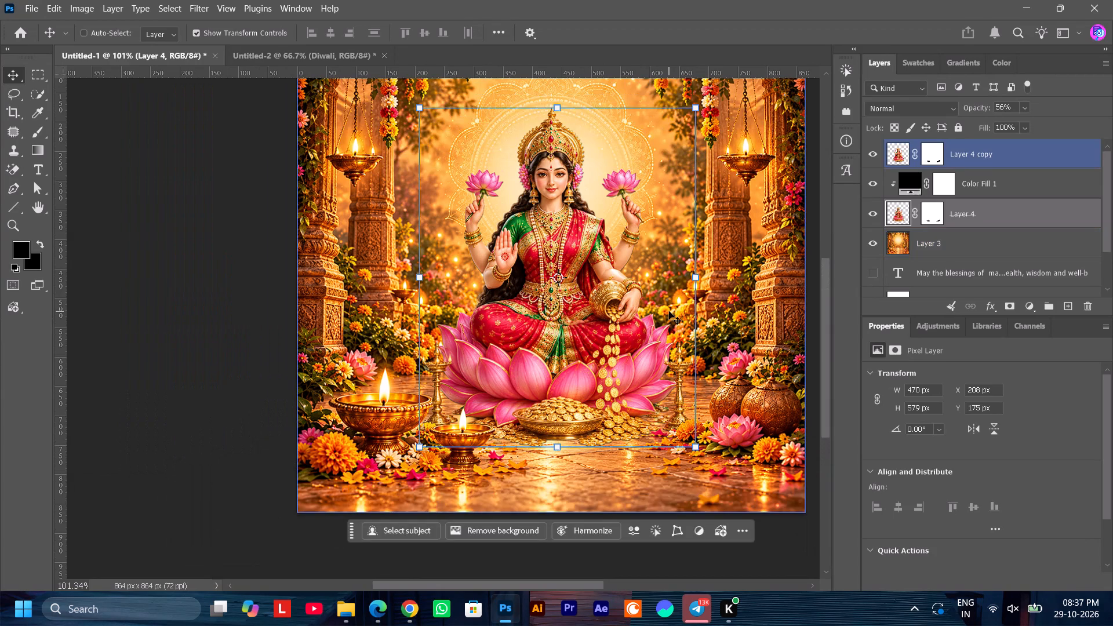
scroll(669, 311, "up", 3)
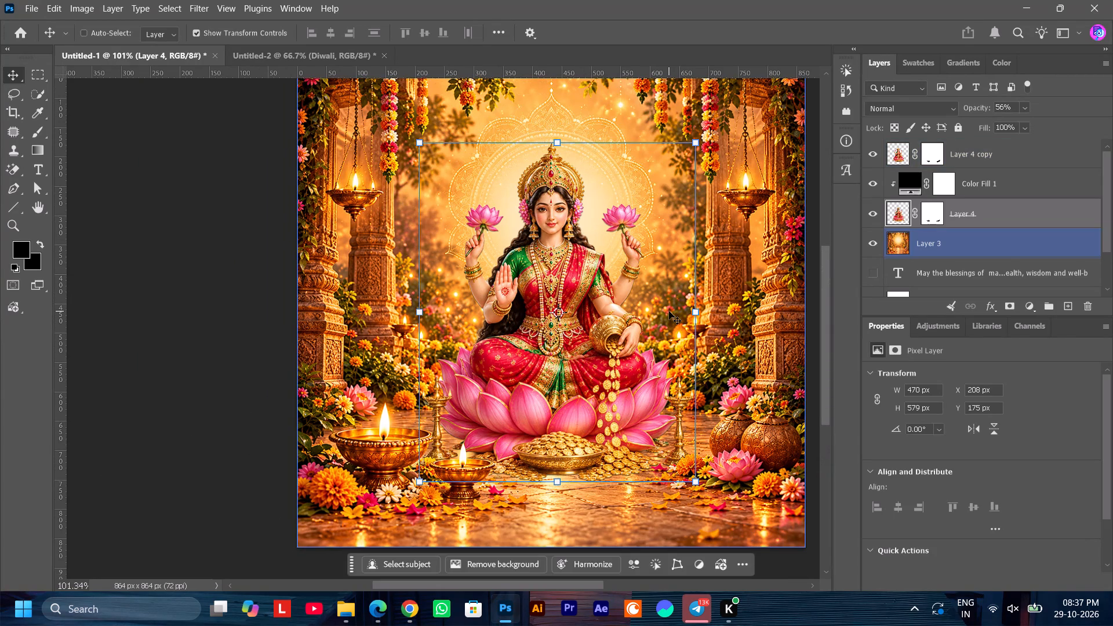
scroll(669, 311, "down", 2, "alt")
scroll(669, 311, "down", 8, "ctrl")
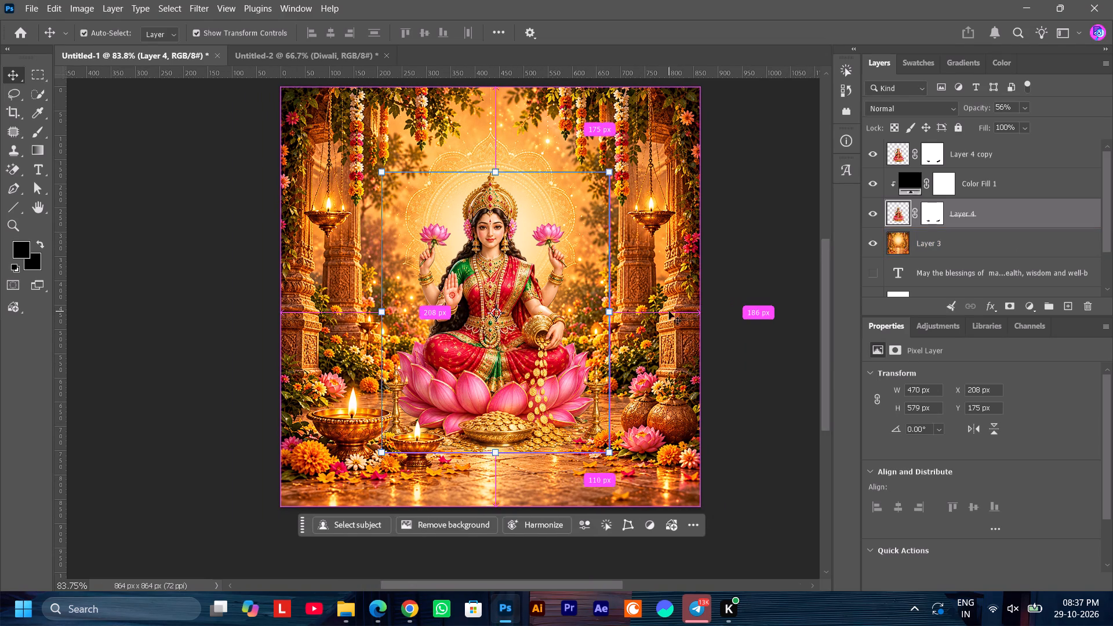
scroll(669, 311, "down", 5, "ctrl")
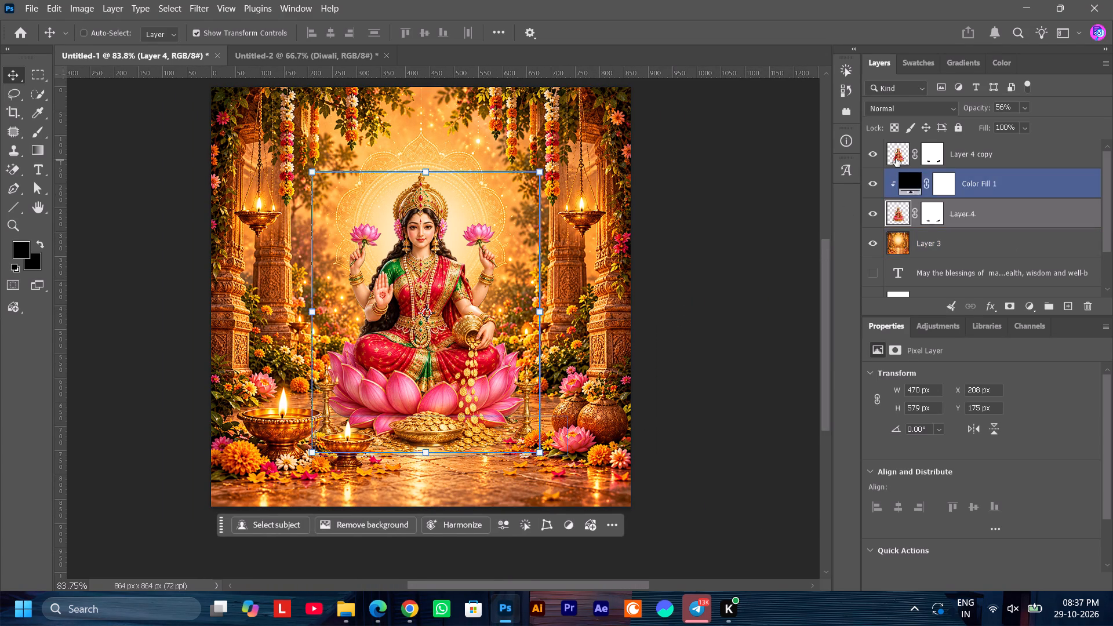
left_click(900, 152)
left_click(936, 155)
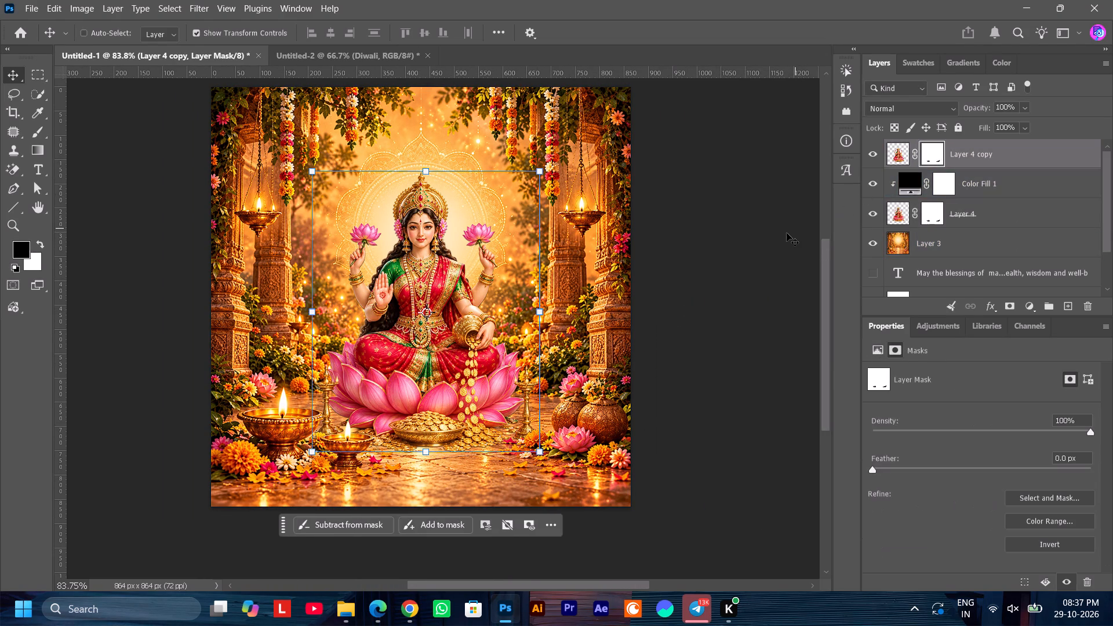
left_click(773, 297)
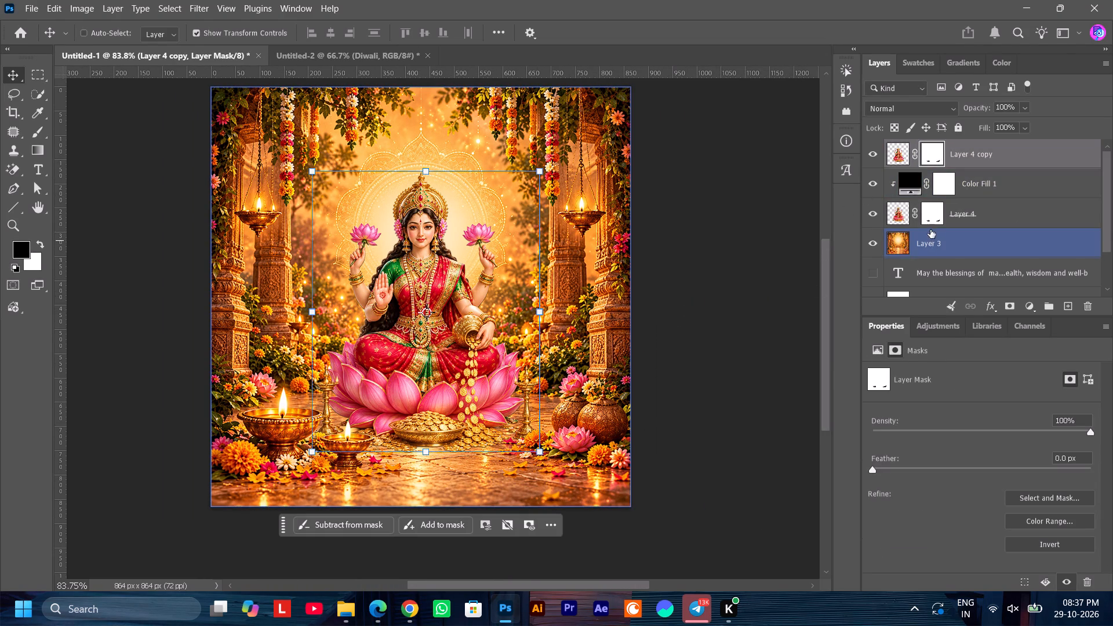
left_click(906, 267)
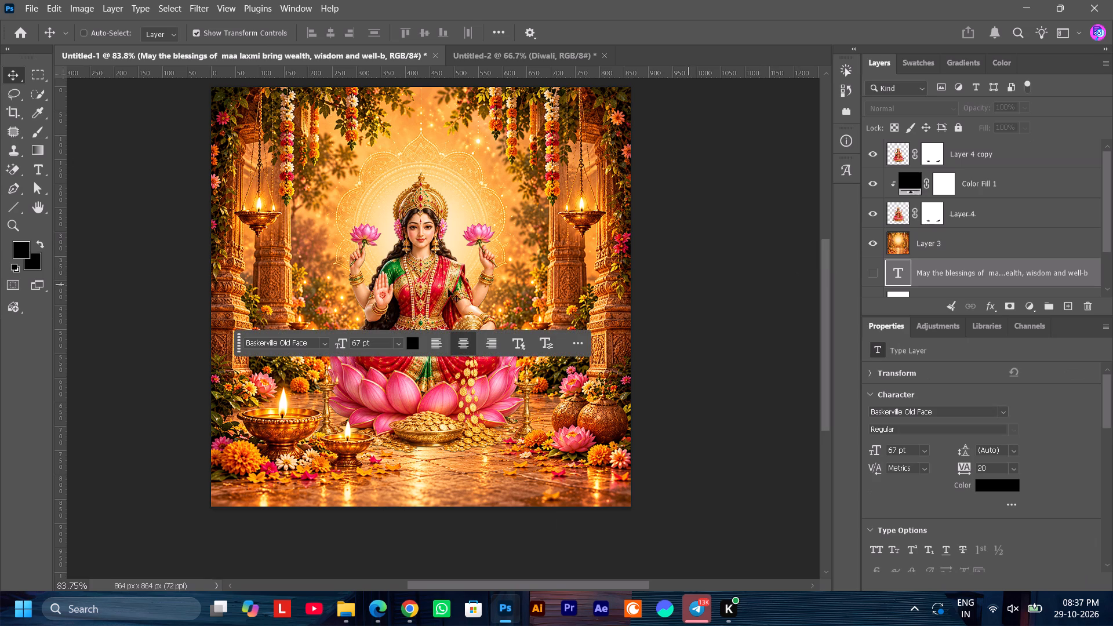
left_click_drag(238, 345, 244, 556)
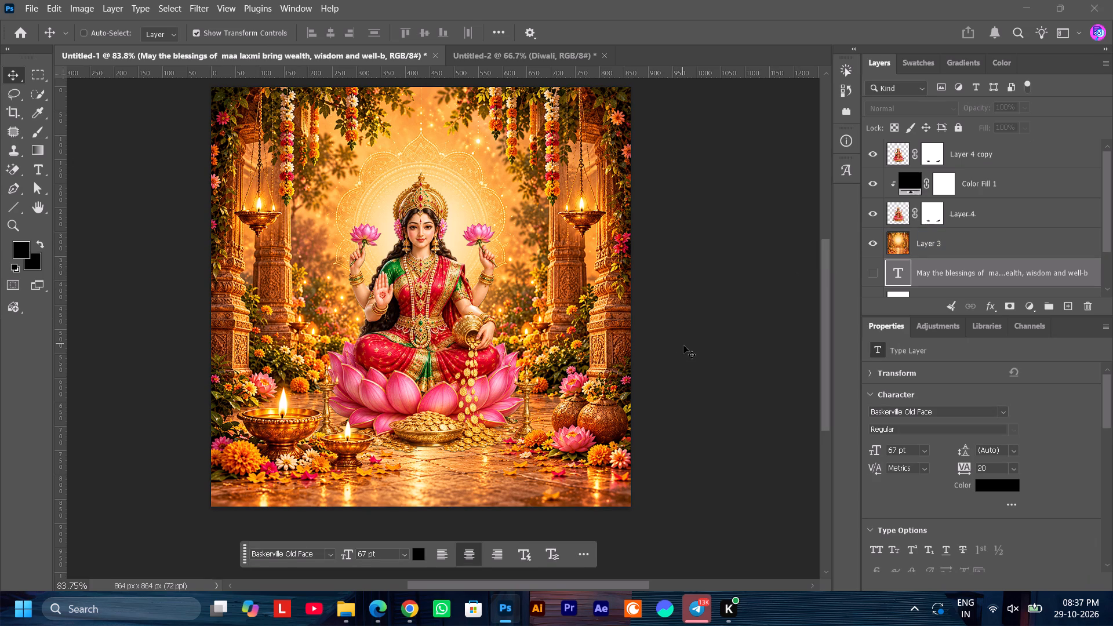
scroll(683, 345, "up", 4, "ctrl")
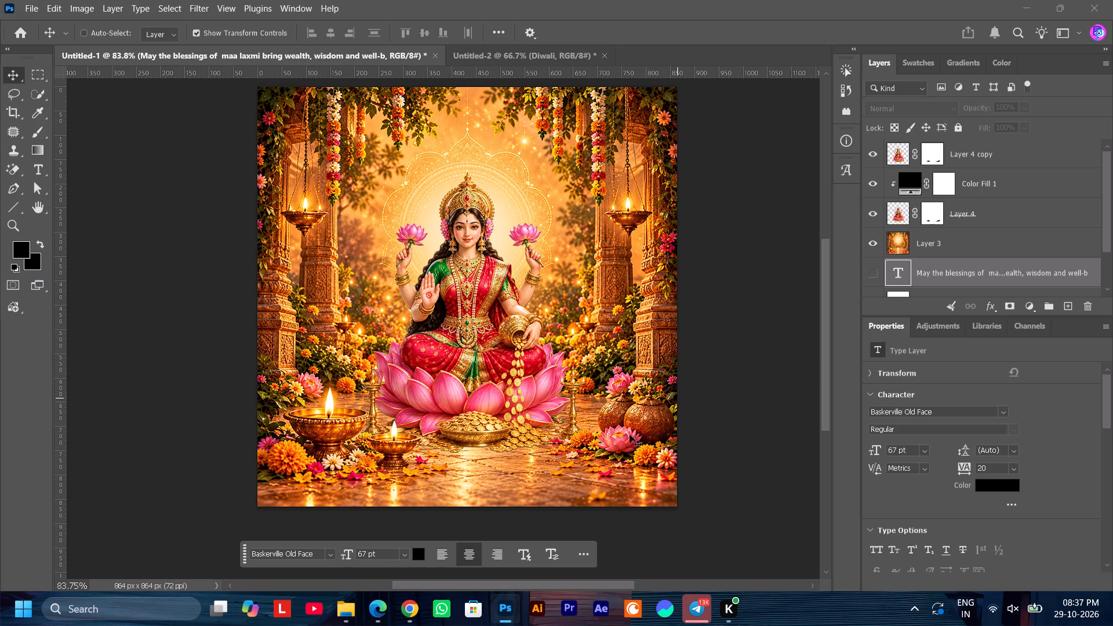
Switch to File Explorer and place the Diwali lettering from the Illustrator folder into the poster as the topmost layer.
left_click(339, 616)
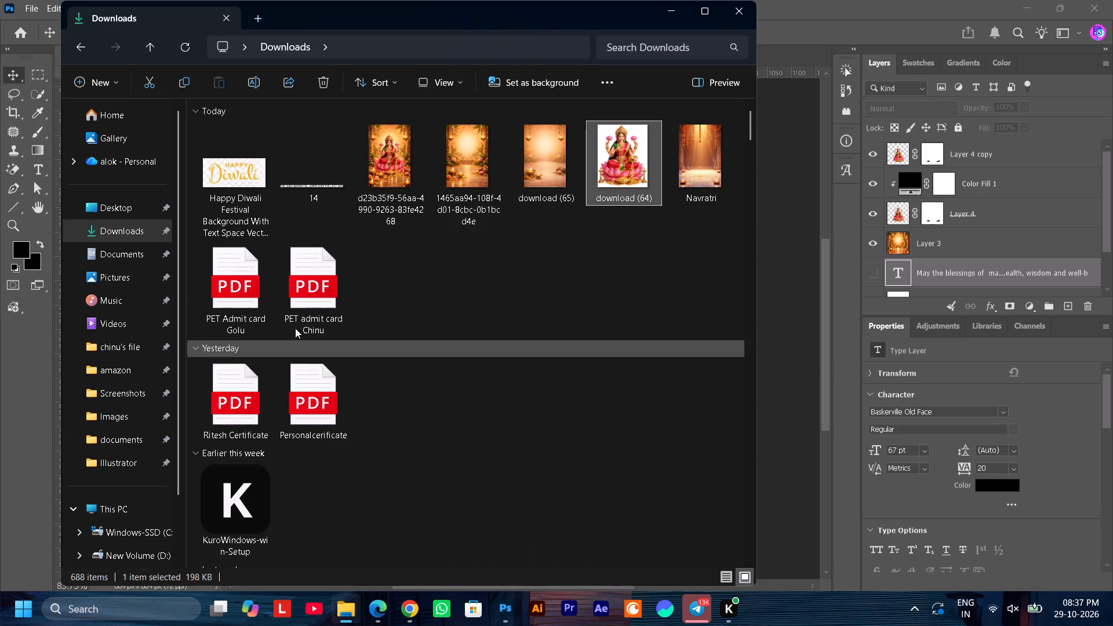
left_click(129, 345)
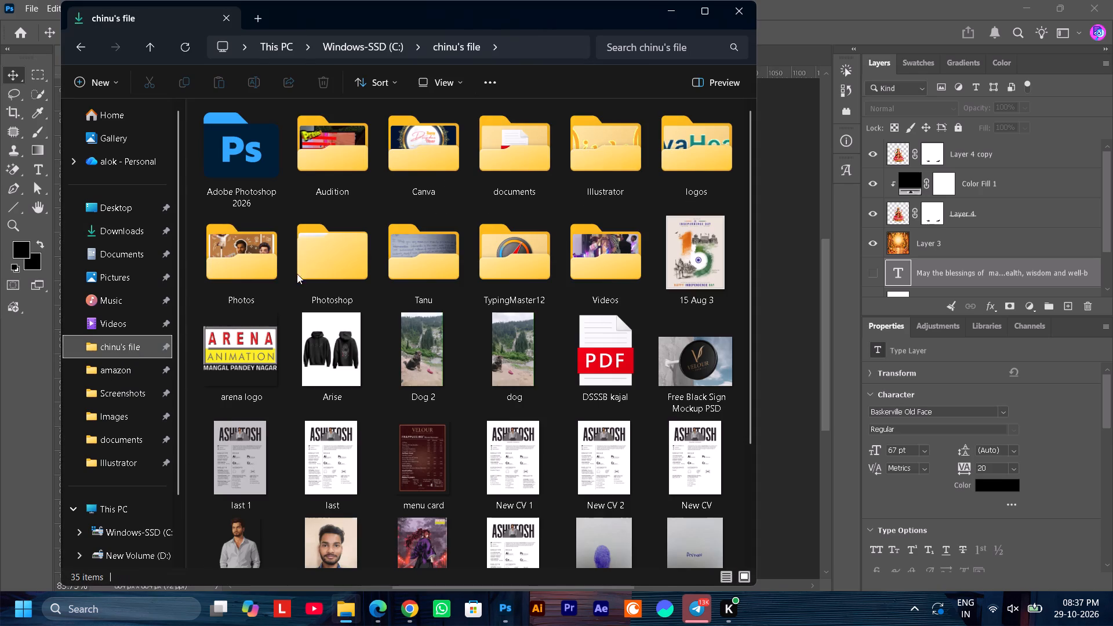
double_click(598, 152)
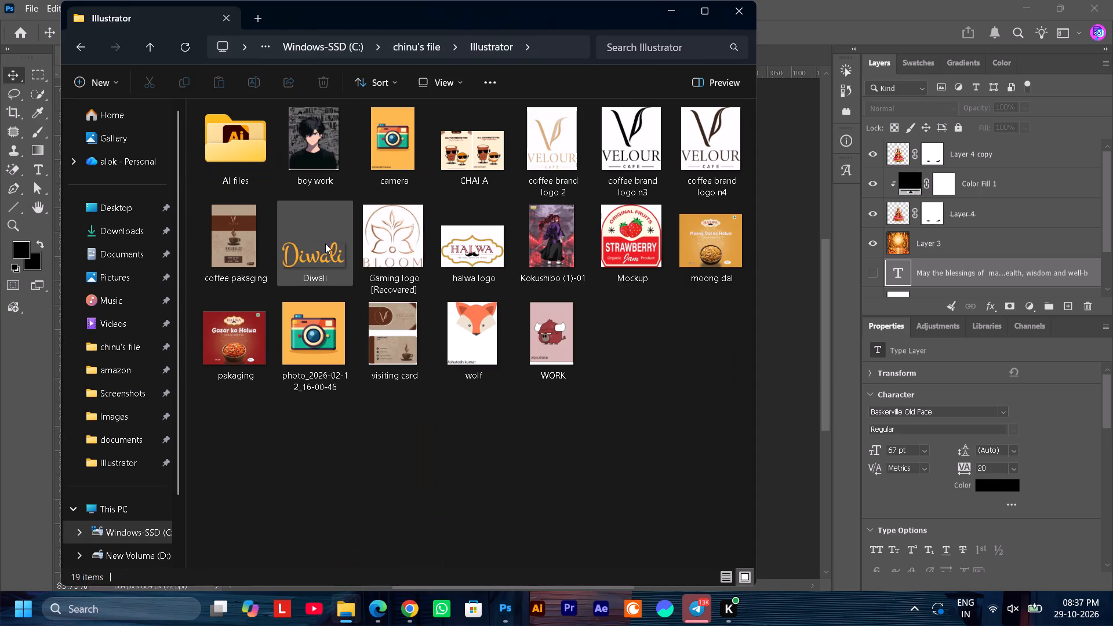
left_click_drag(325, 255, 776, 349)
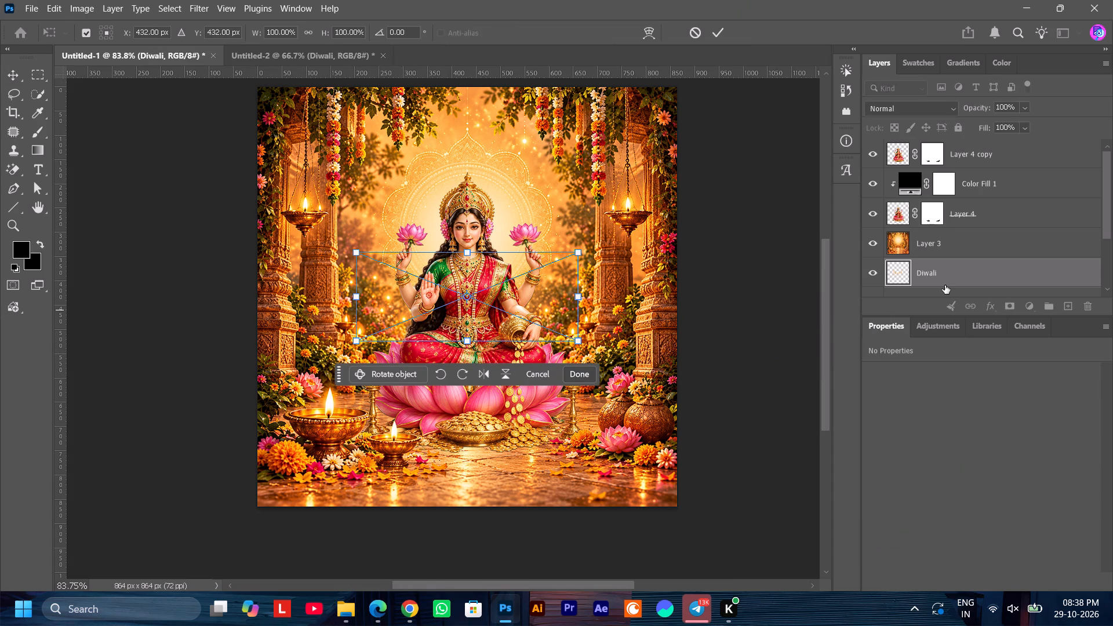
left_click_drag(958, 269, 974, 109)
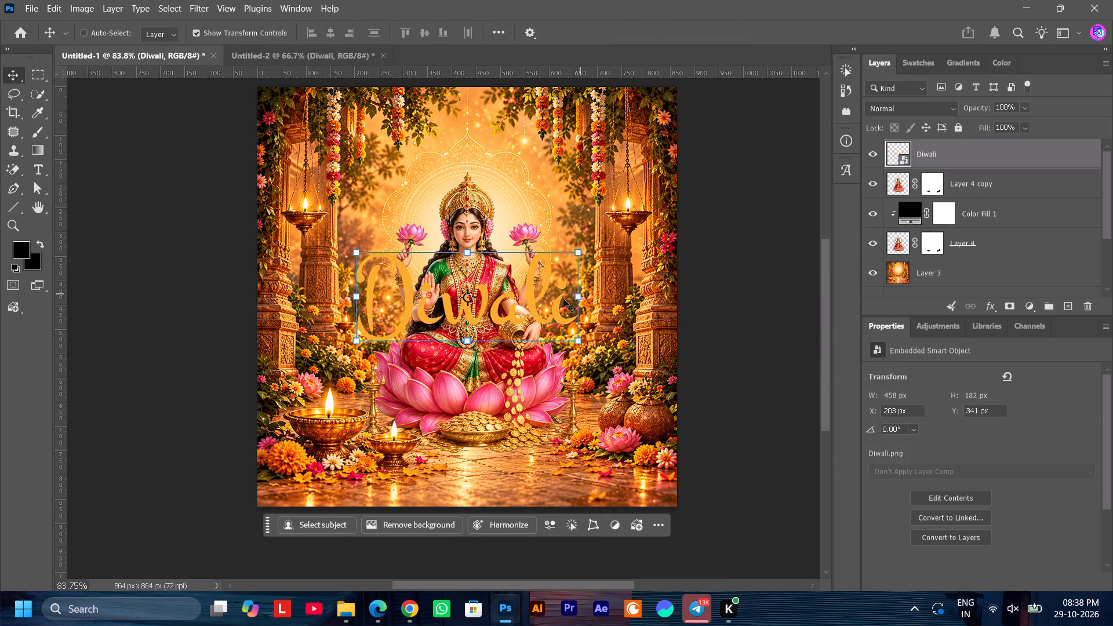
Scale the Diwali lettering down to about 253 × 101 px and place it on the floor below the bowl of coins.
left_click_drag(533, 310, 534, 316)
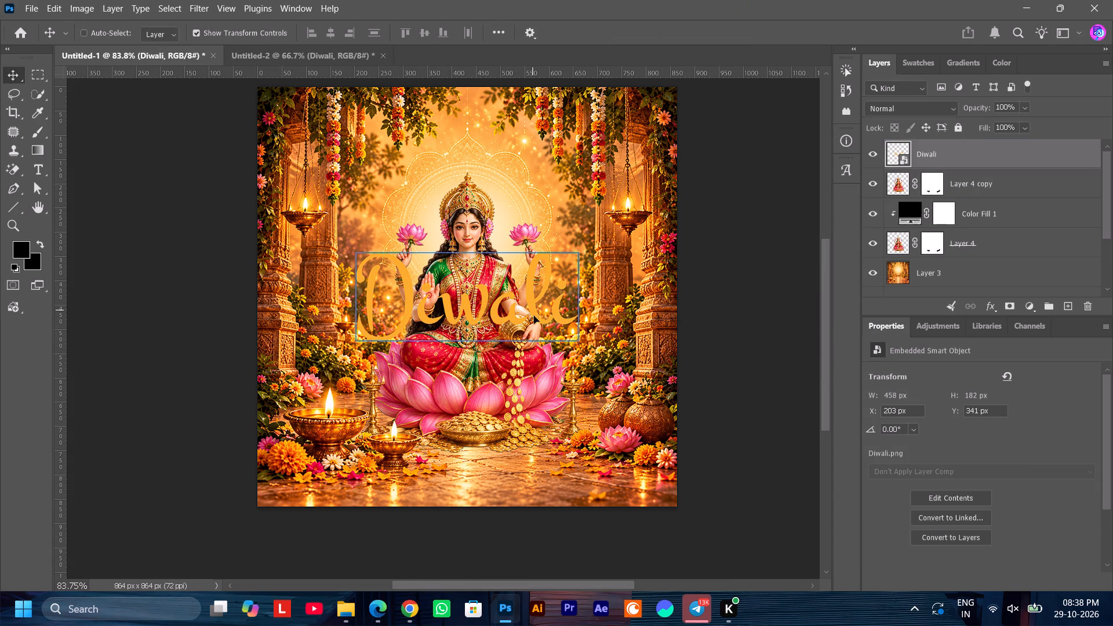
left_click_drag(534, 316, 573, 434)
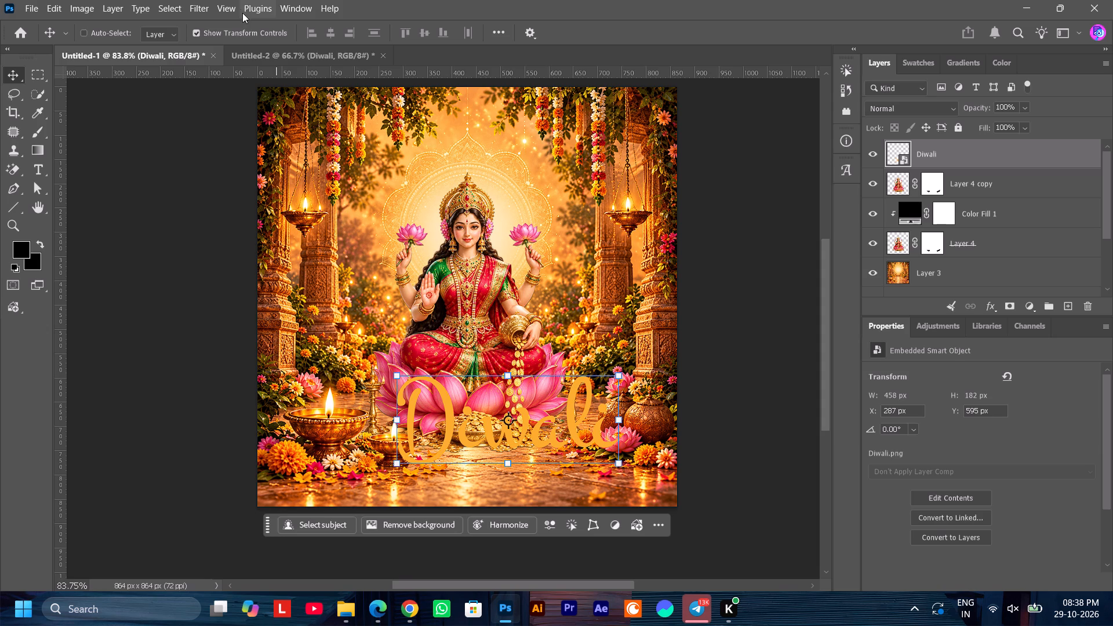
left_click(296, 53)
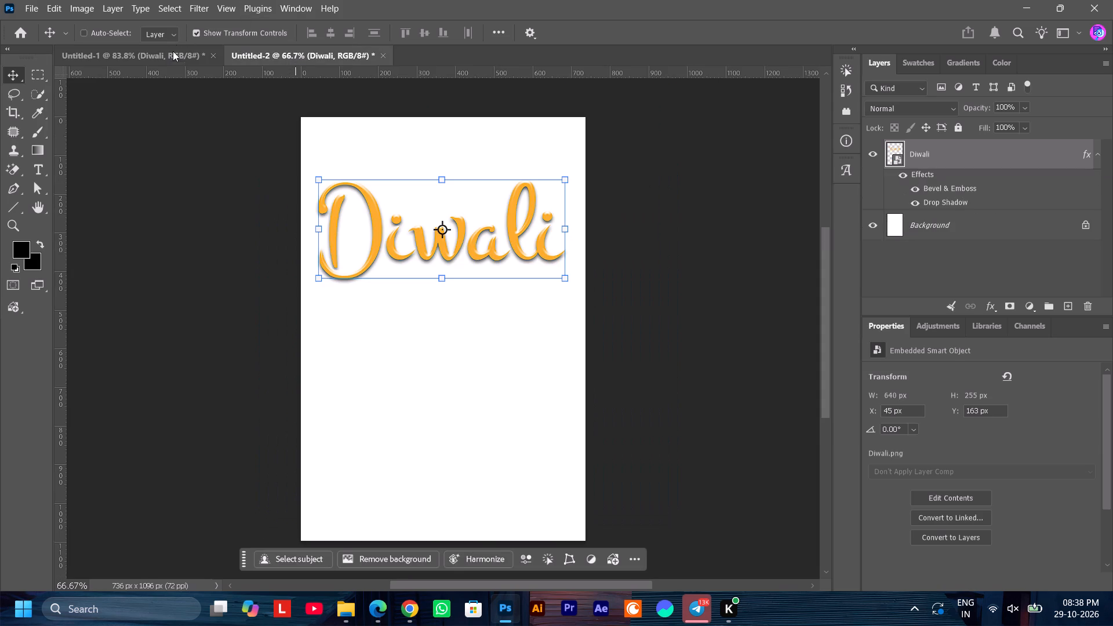
left_click(174, 56)
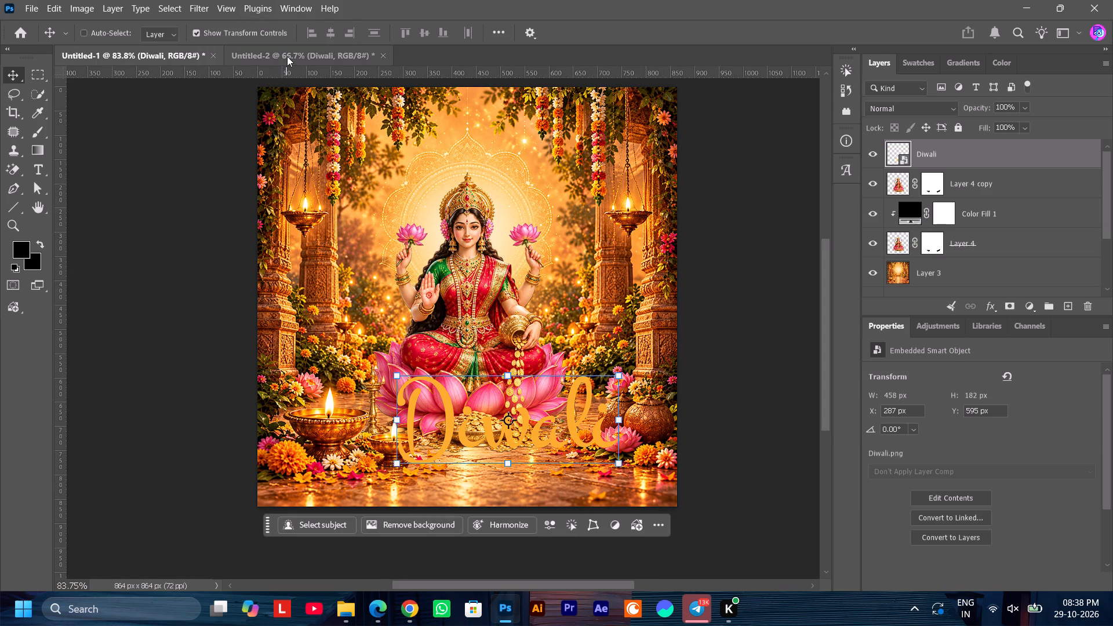
left_click_drag(577, 408, 614, 433)
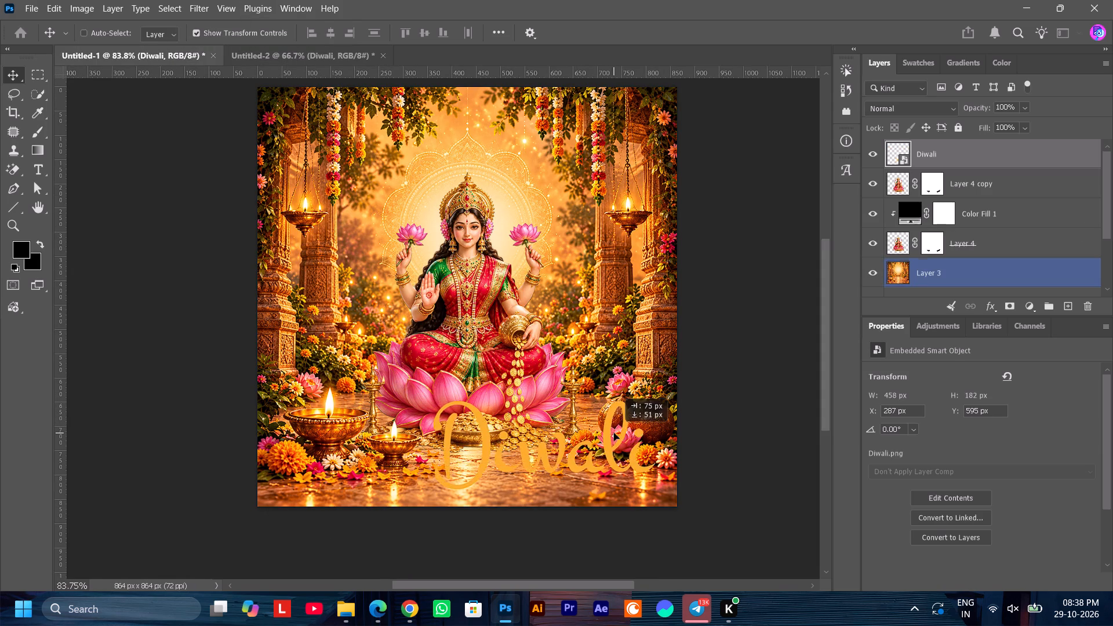
left_click_drag(614, 433, 621, 435)
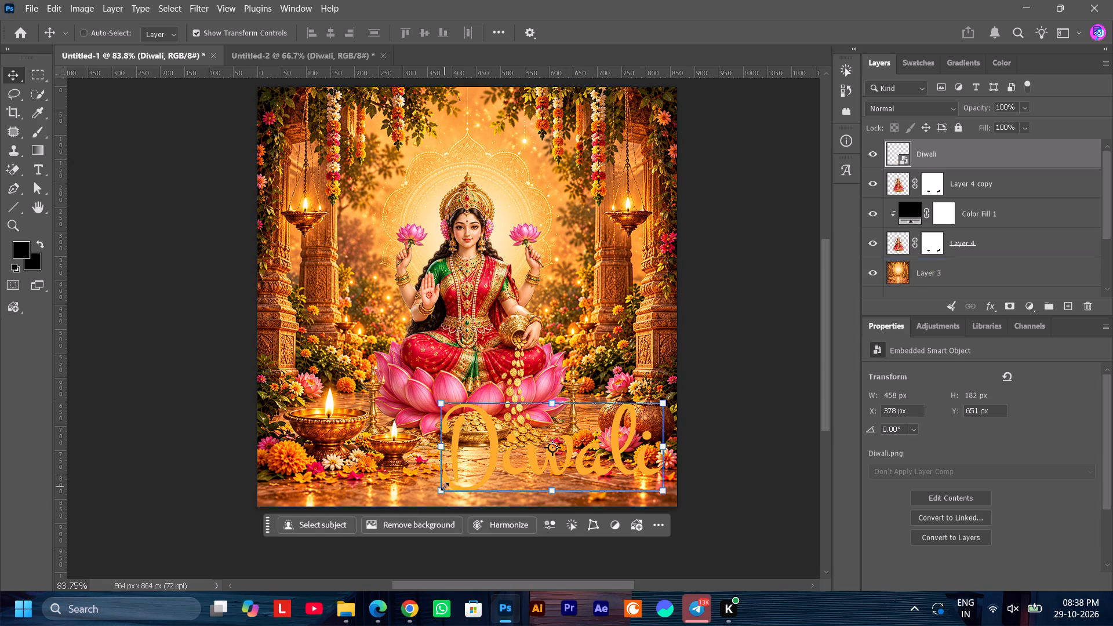
left_click_drag(442, 489, 538, 449, "shift")
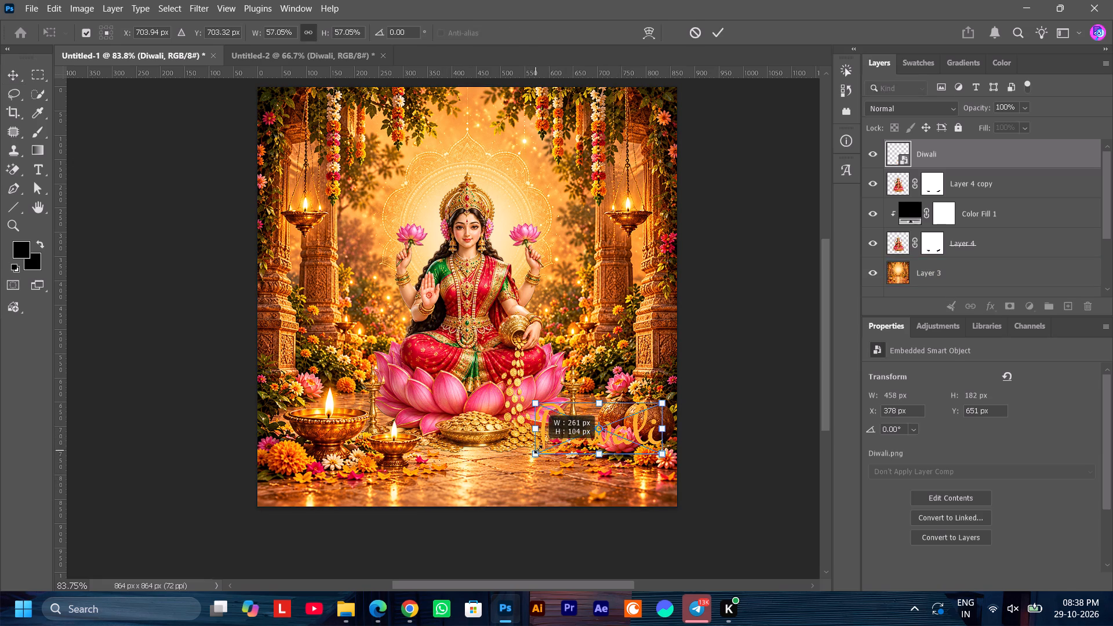
left_click_drag(538, 449, 540, 449, "shift")
left_click_drag(628, 430, 553, 294)
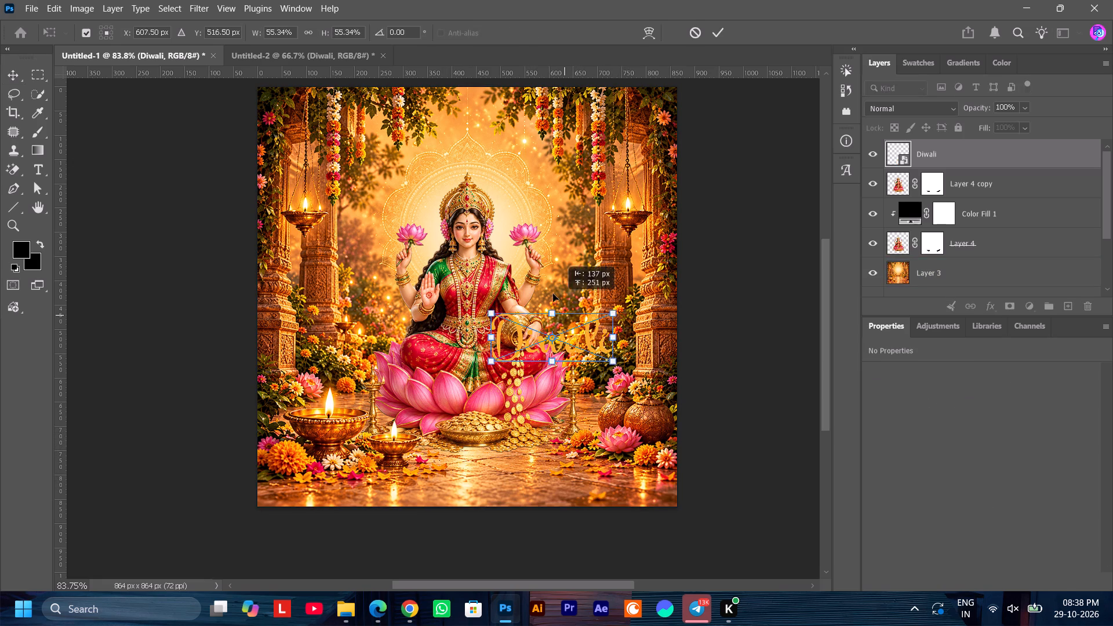
left_click_drag(553, 294, 499, 147)
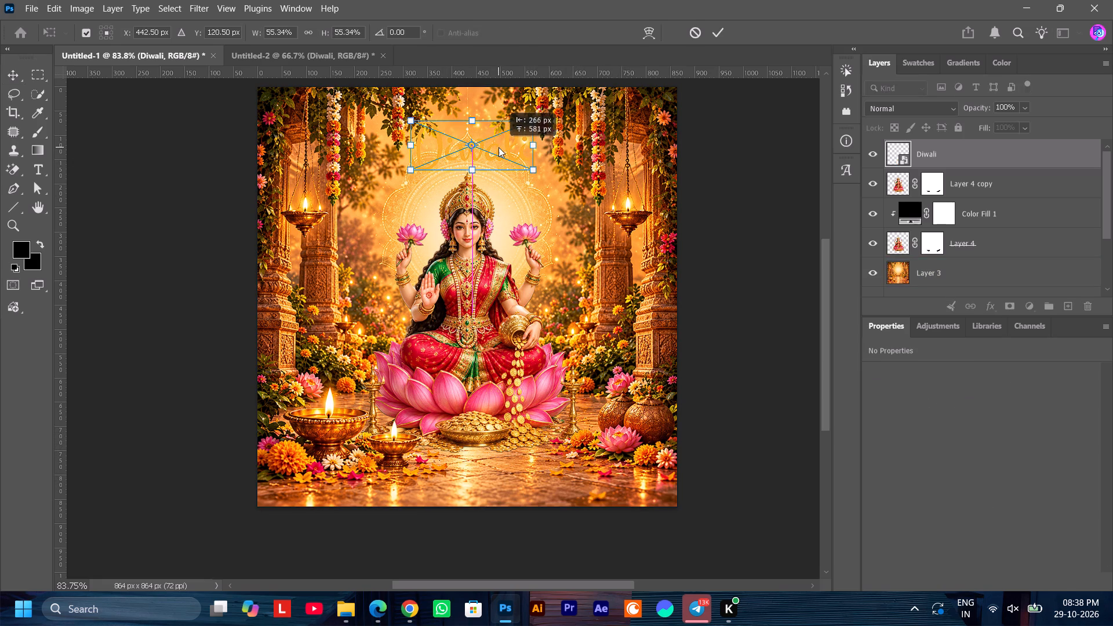
left_click_drag(499, 147, 496, 143)
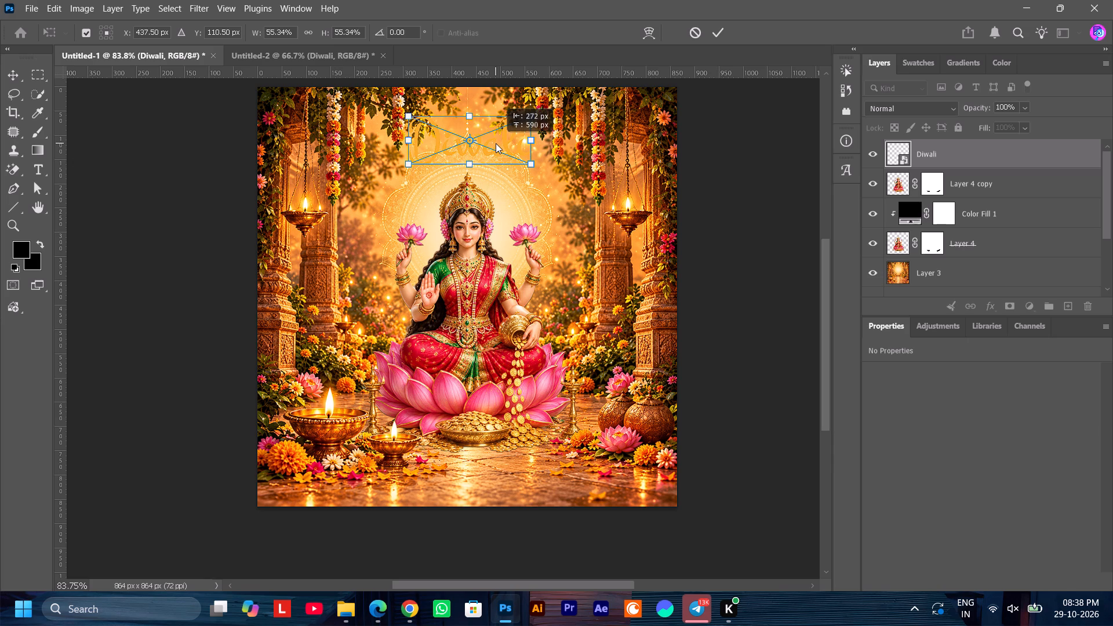
left_click_drag(496, 143, 492, 478)
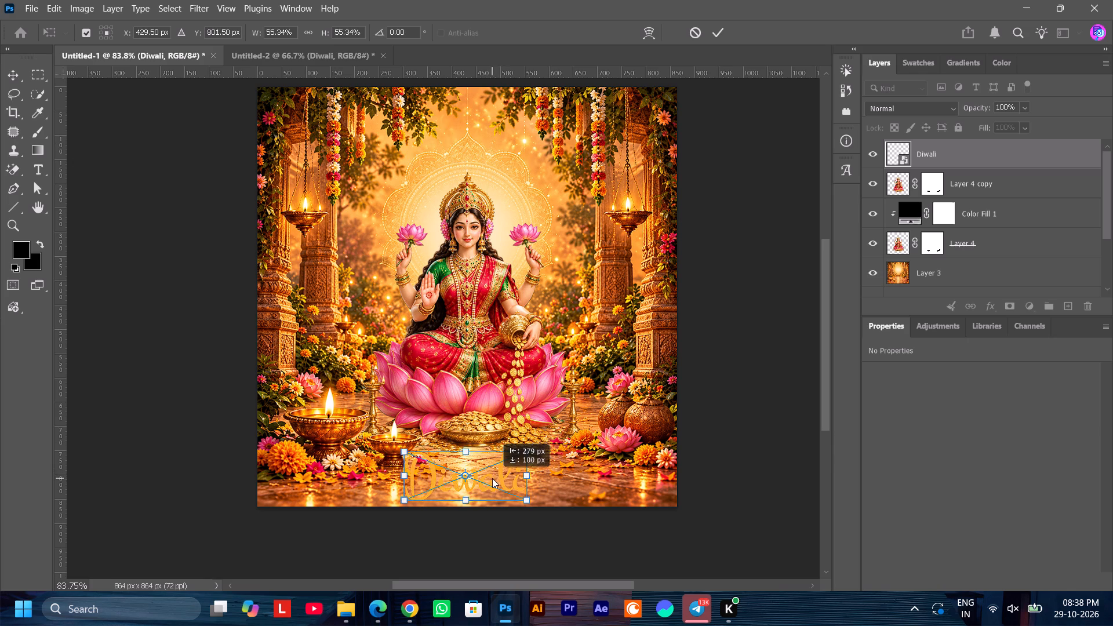
left_click_drag(492, 478, 493, 478)
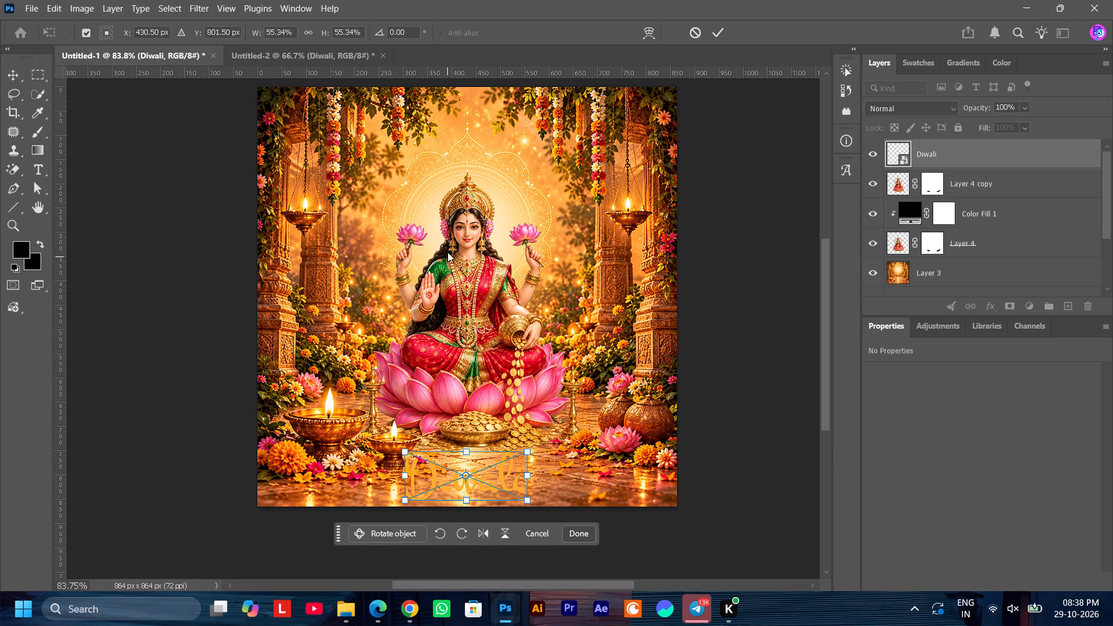
Apply the lettering's transform and add a vertical guide at the canvas centre, through the tip of the goddess's crown.
scroll(450, 164, "up", 10, "alt")
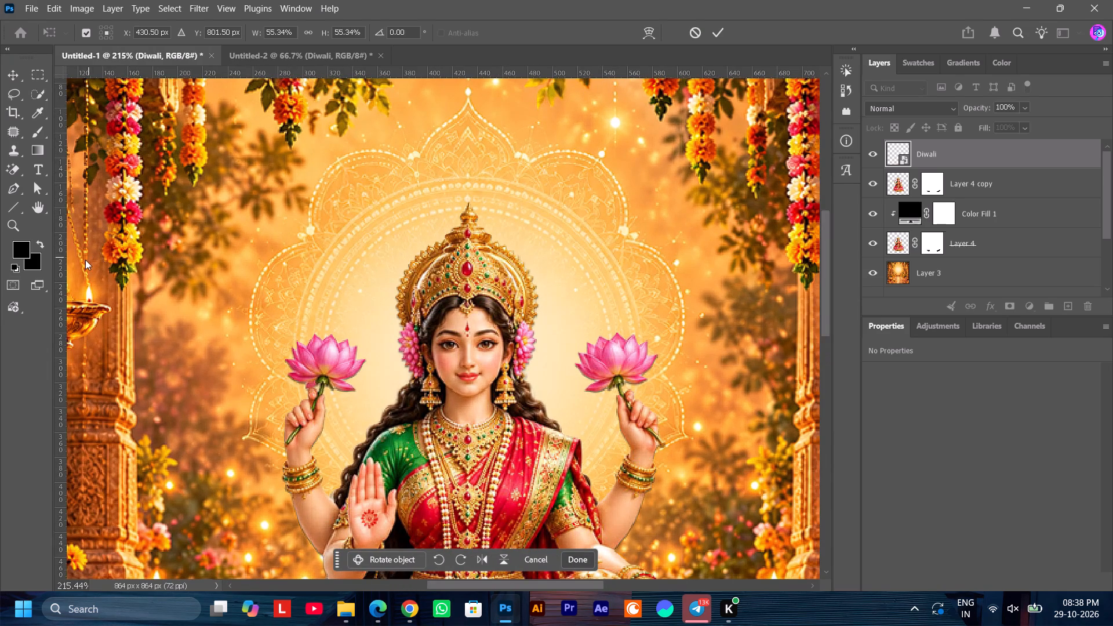
left_click_drag(58, 271, 467, 278)
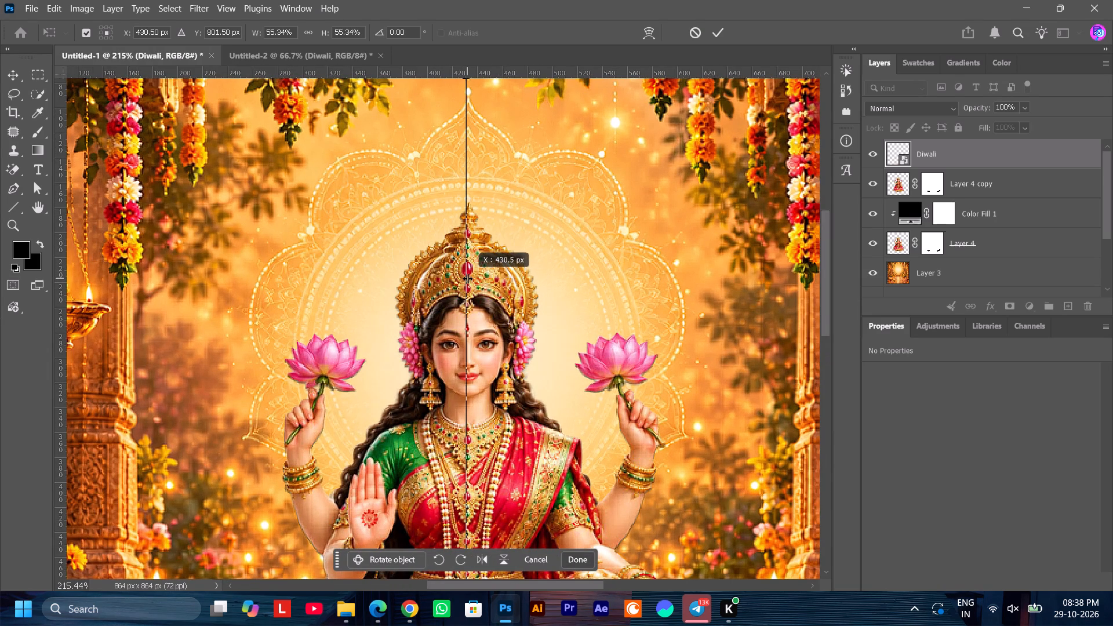
left_click_drag(467, 278, 471, 280)
scroll(489, 178, "up", 11, "alt")
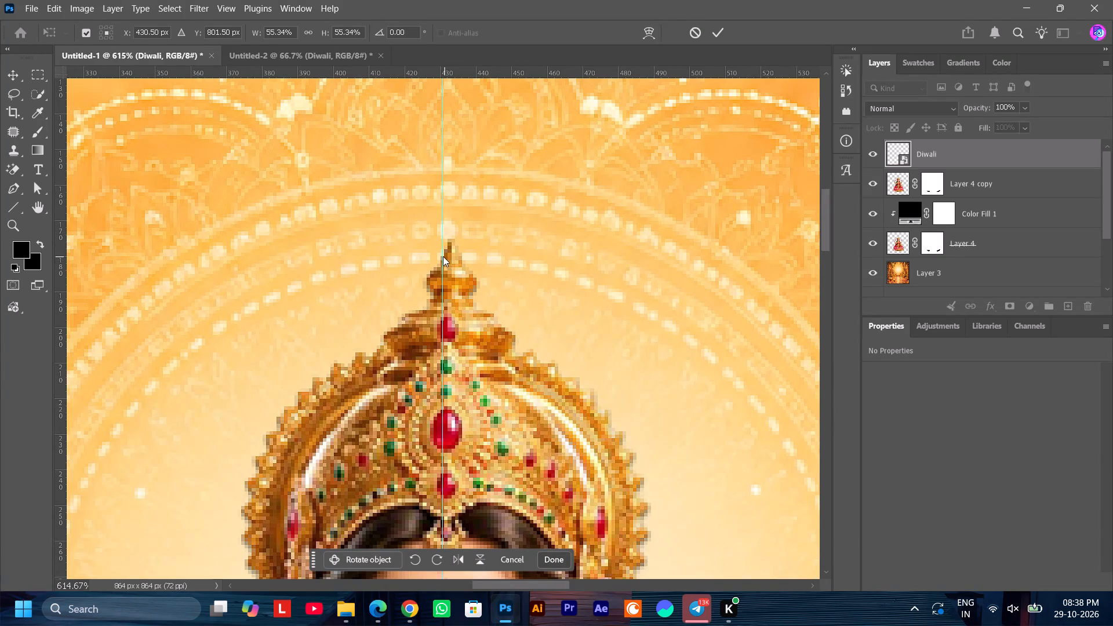
left_click(443, 246)
left_click(455, 188)
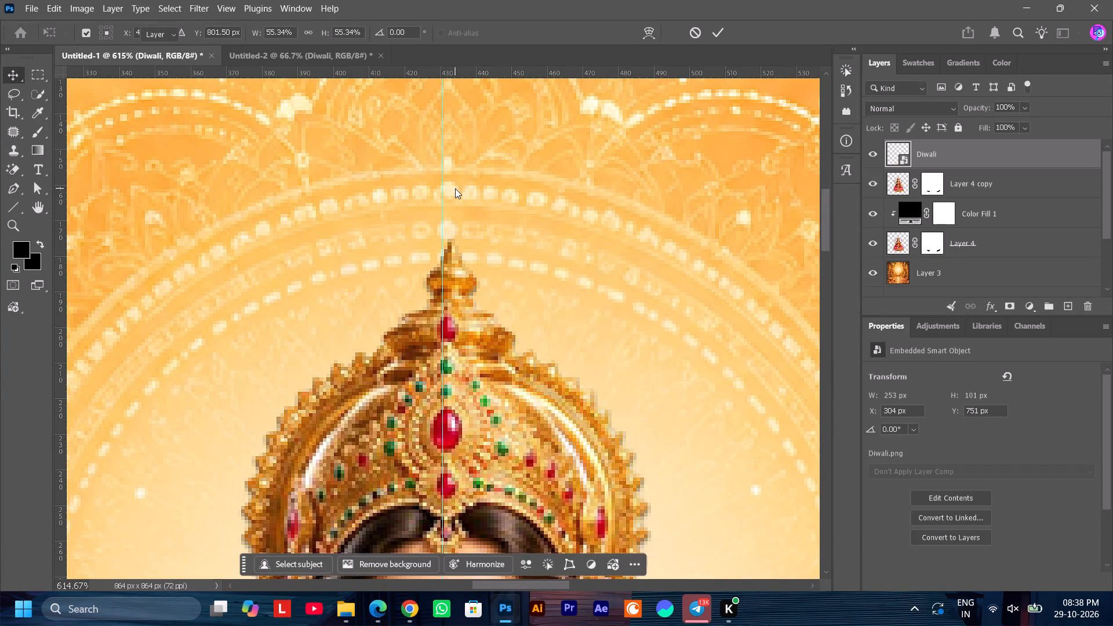
left_click_drag(441, 188, 446, 190)
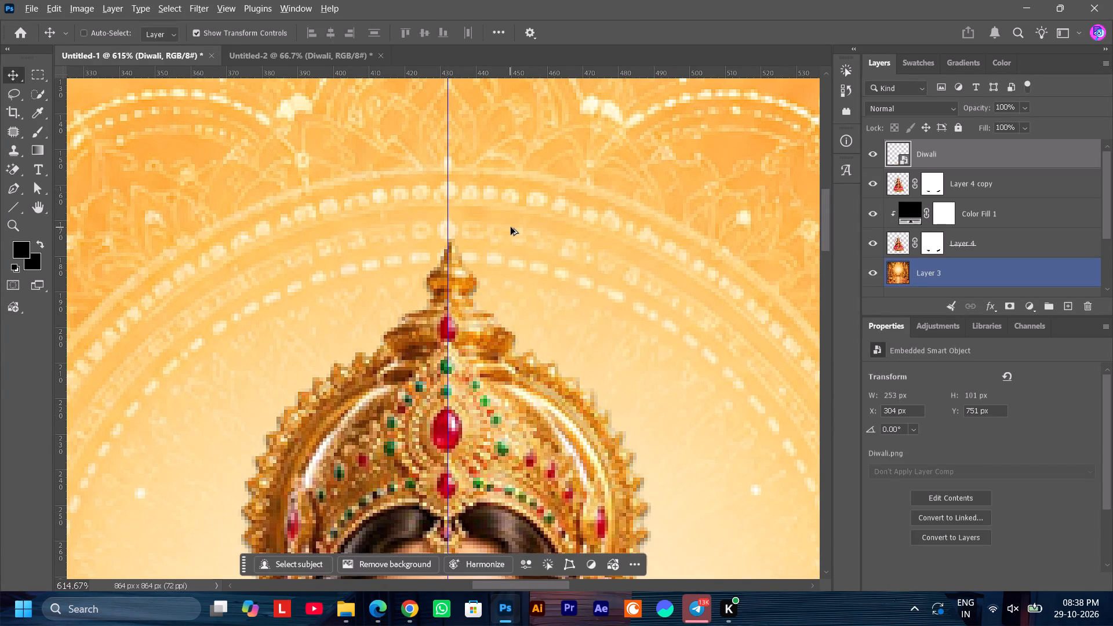
Shift the Diwali lettering to X 306 px so its midpoint sits on the vertical centre guide.
scroll(511, 227, "down", 18, "alt")
scroll(511, 227, "down", 4, "alt")
scroll(511, 243, "down", 6)
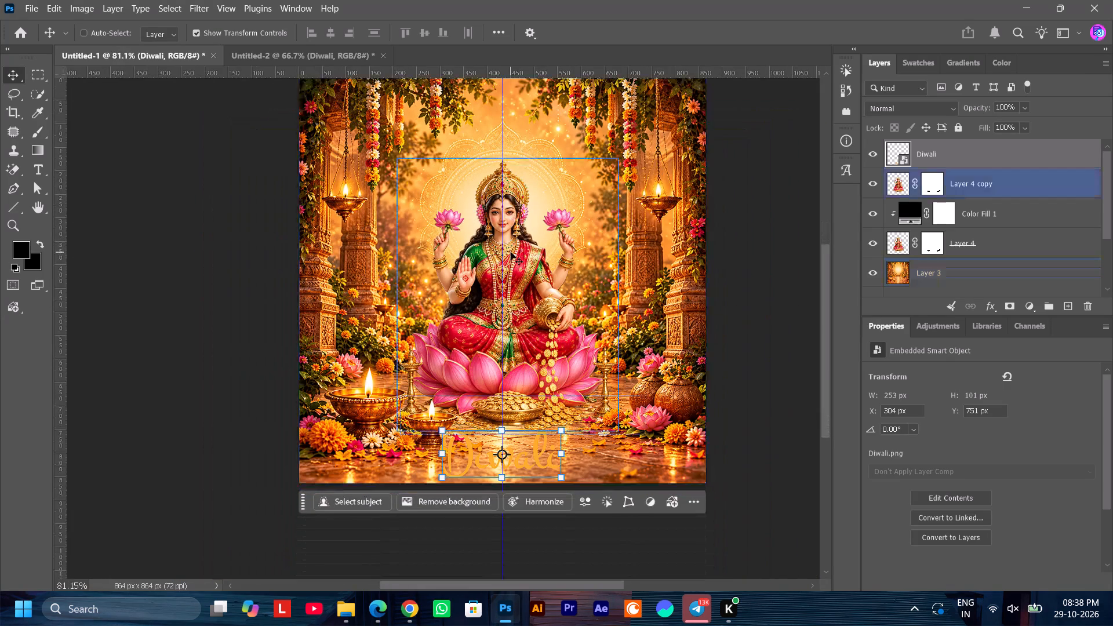
scroll(512, 457, "up", 12, "alt")
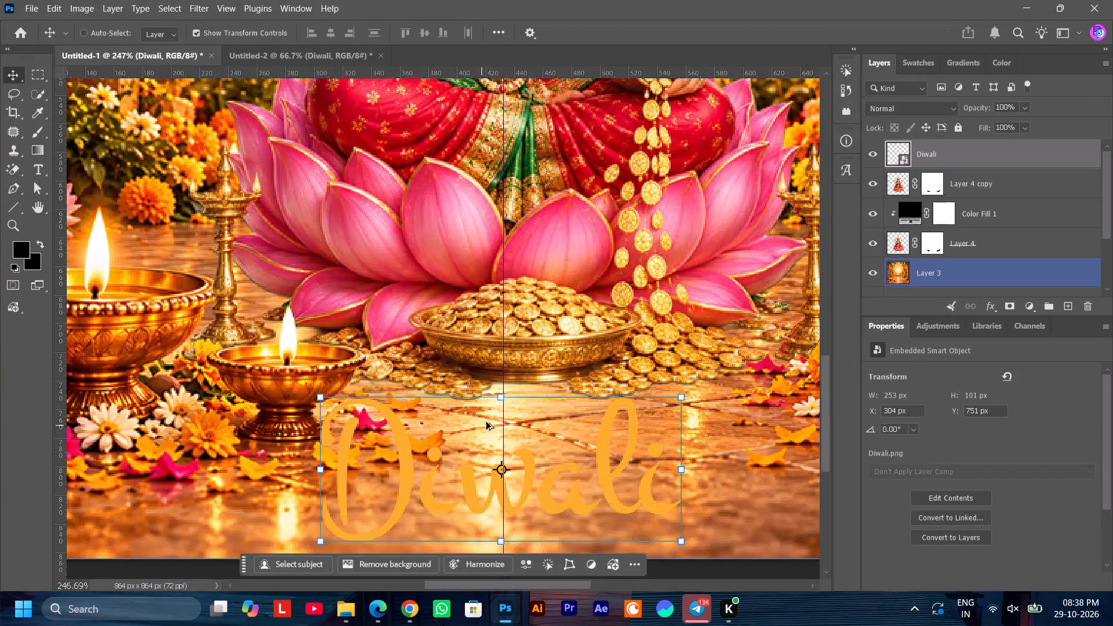
scroll(486, 422, "up", 12, "alt")
left_click(543, 457)
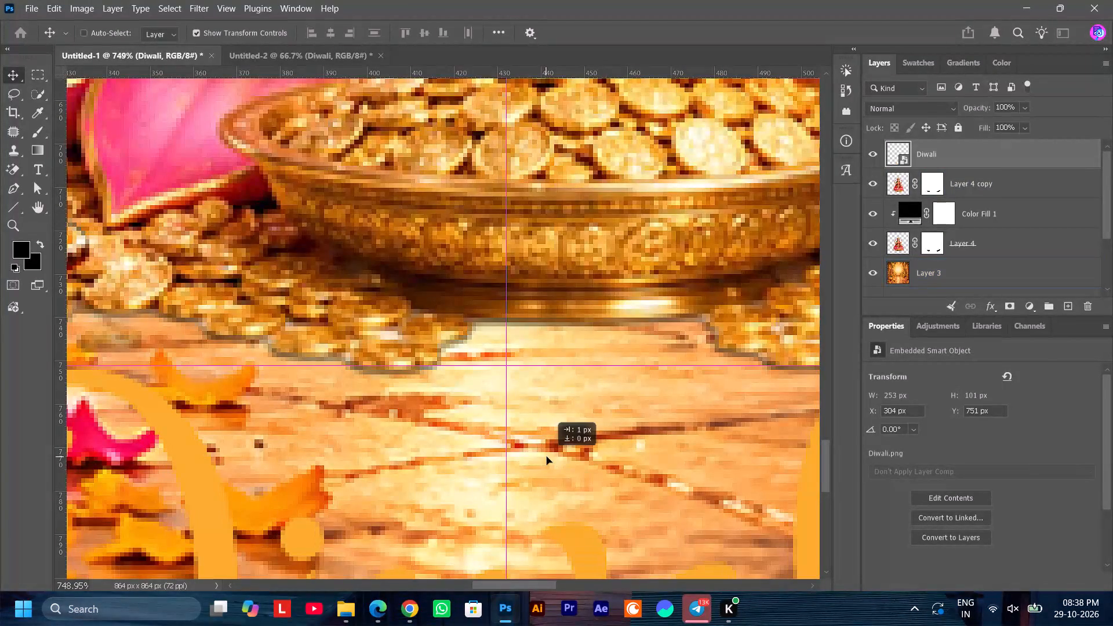
left_click(547, 457)
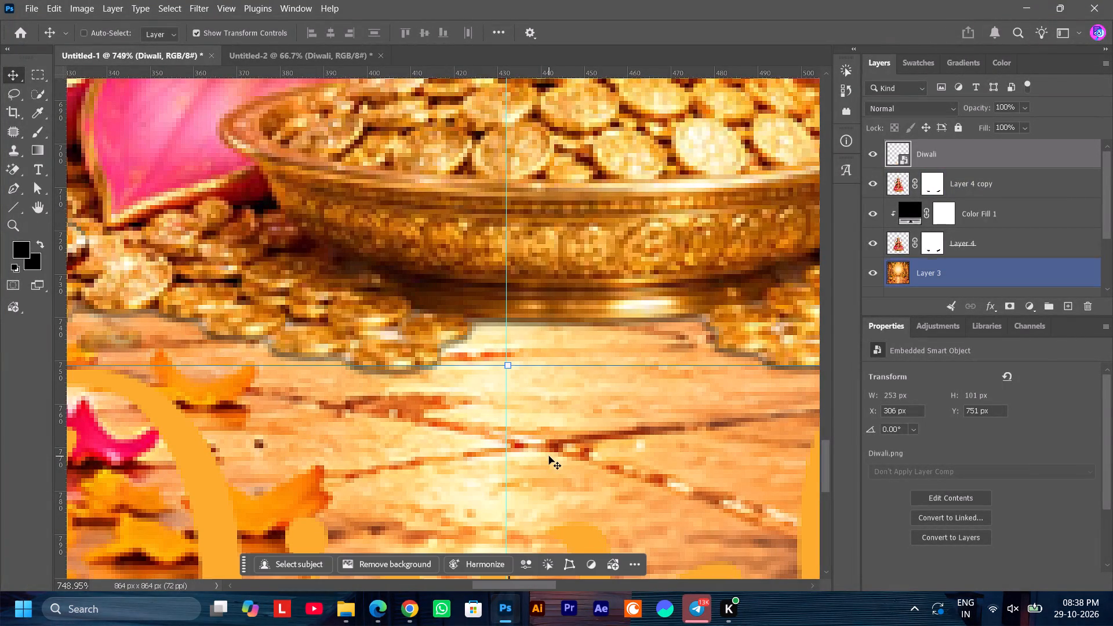
Scale the Diwali lettering proportionally about its centre to 42.21%, about 193 × 77 px.
scroll(544, 443, "down", 12, "alt")
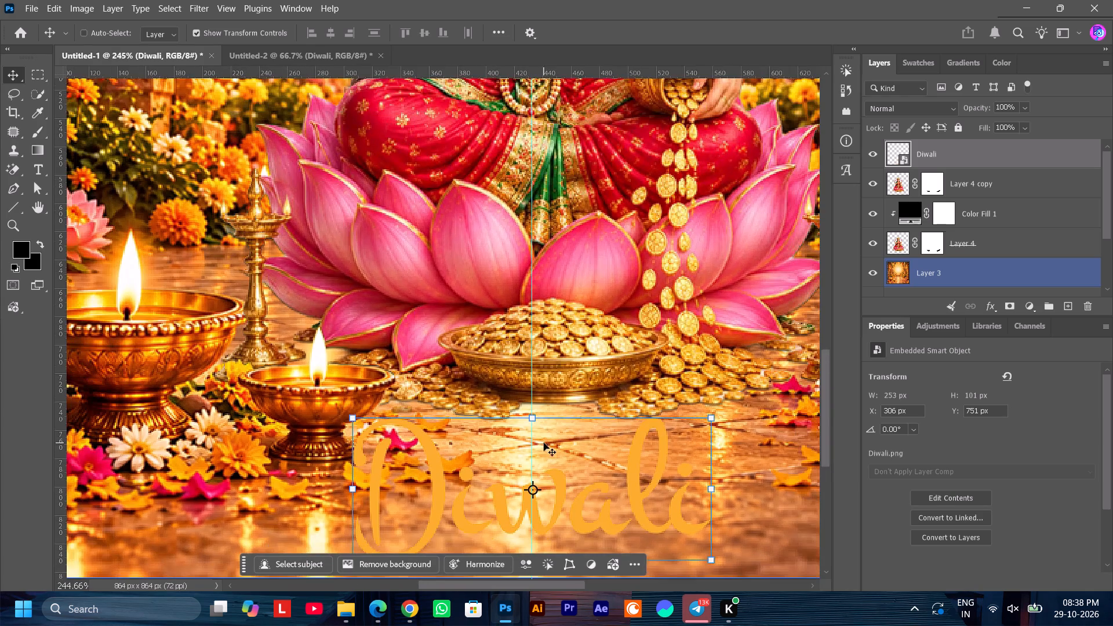
scroll(558, 434, "down", 8)
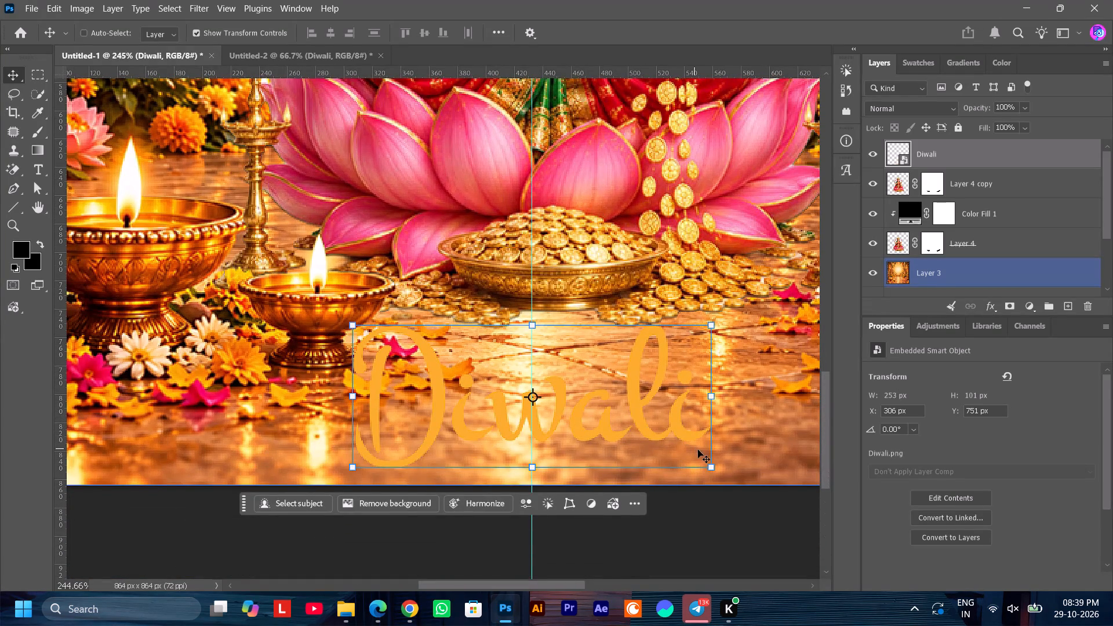
left_click_drag(714, 470, 669, 456, "alt+shift")
Nudge the Diwali lettering 10 px down along the centre guide and apply the transform.
key("Down")
key("Down")
key("Down")
key("Down")
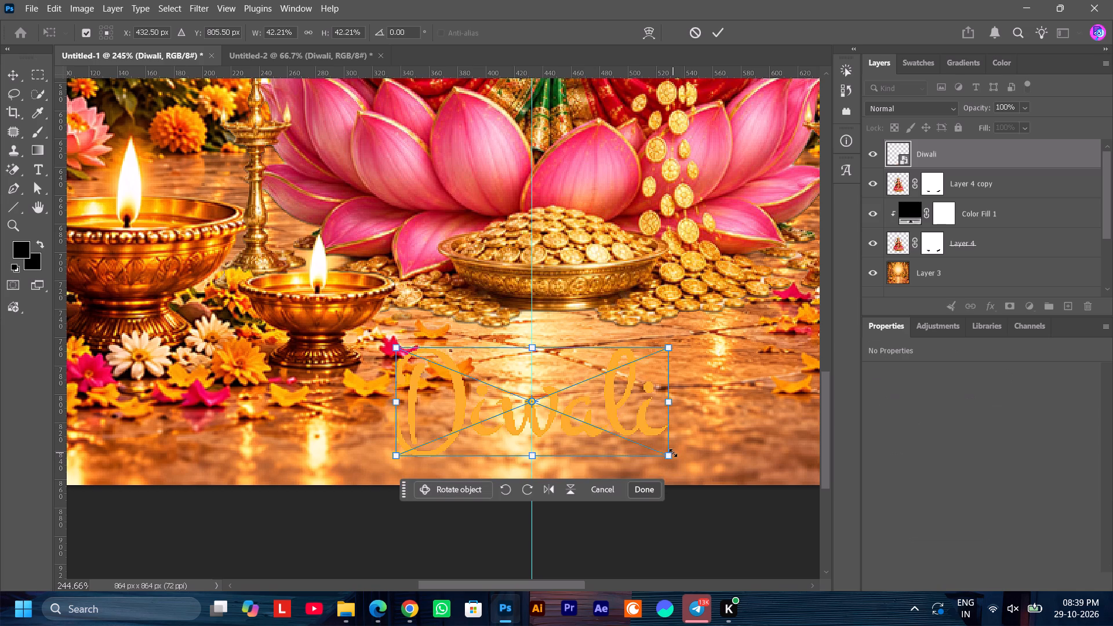
key("Down")
key("Down")
key("Down")
key("Down")
key("Down")
key("Down")
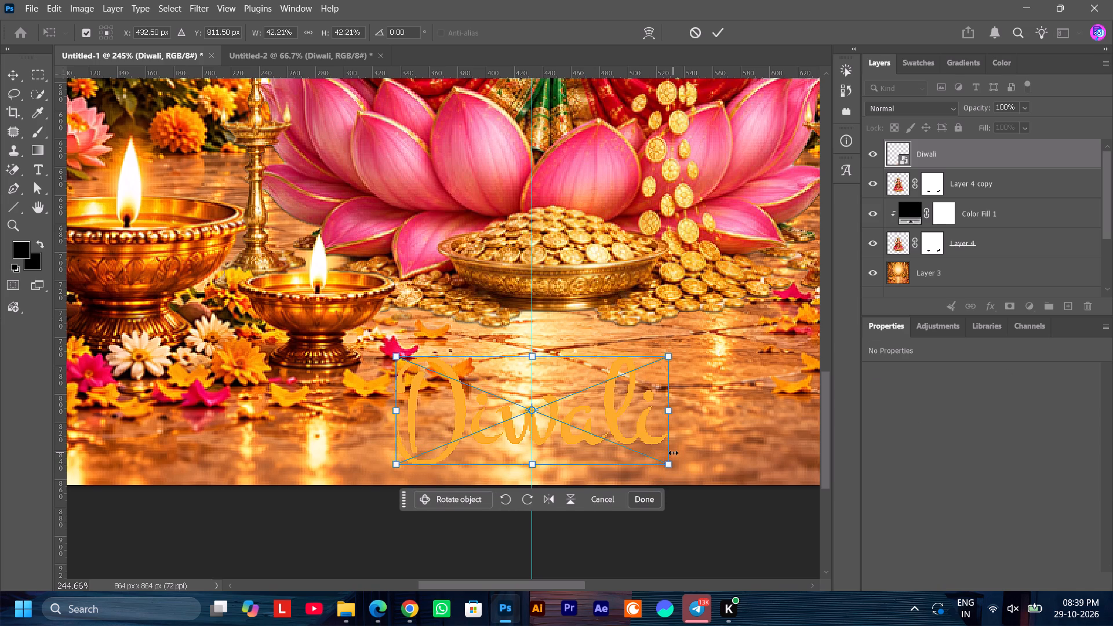
left_click(648, 496)
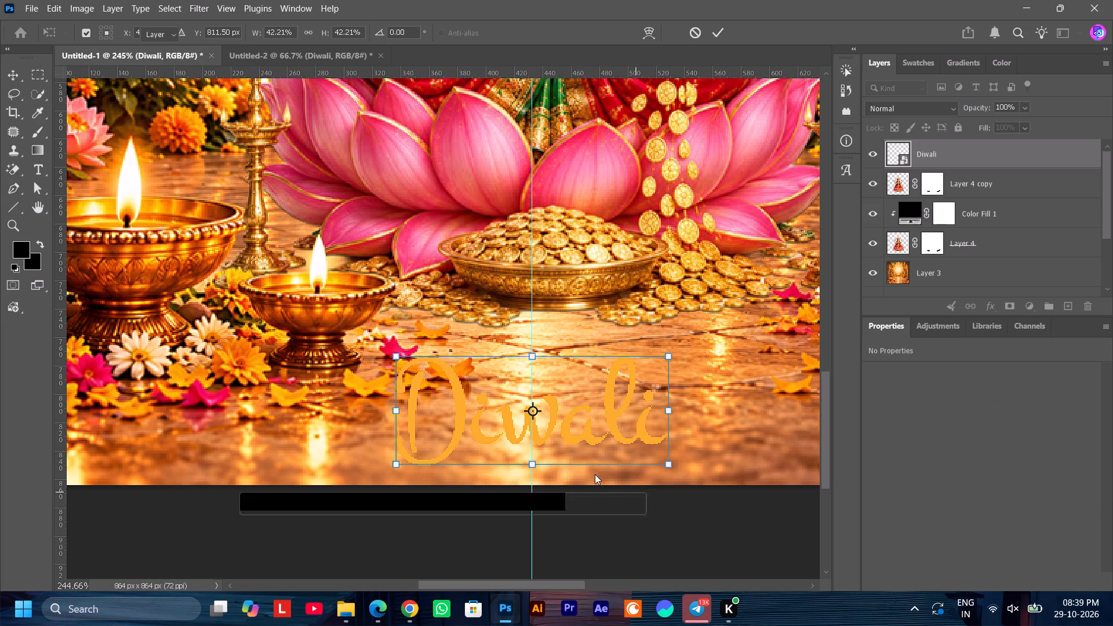
Sample the Diwali lettering's orange as the foreground colour and set the background colour to the same recent orange swatch.
left_click(34, 112)
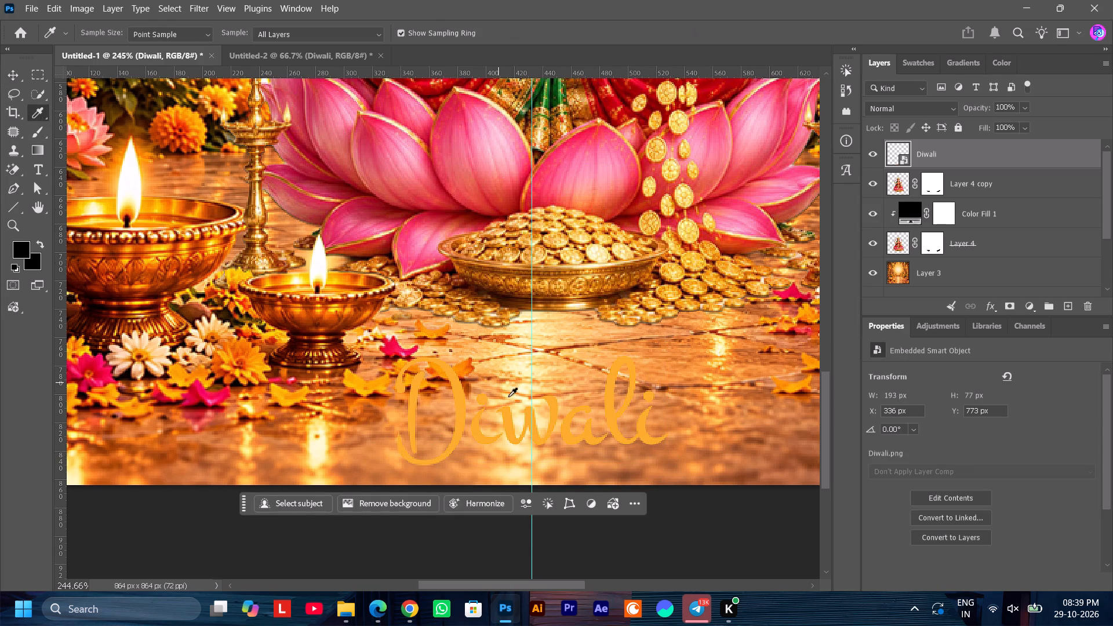
left_click(460, 409)
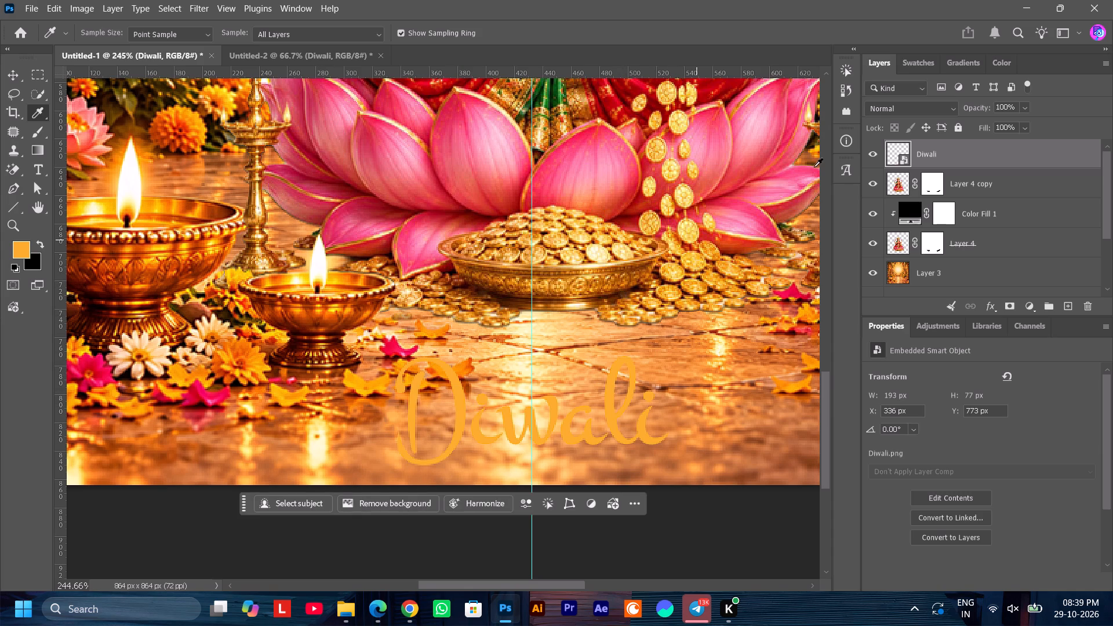
left_click(919, 64)
double_click(874, 111)
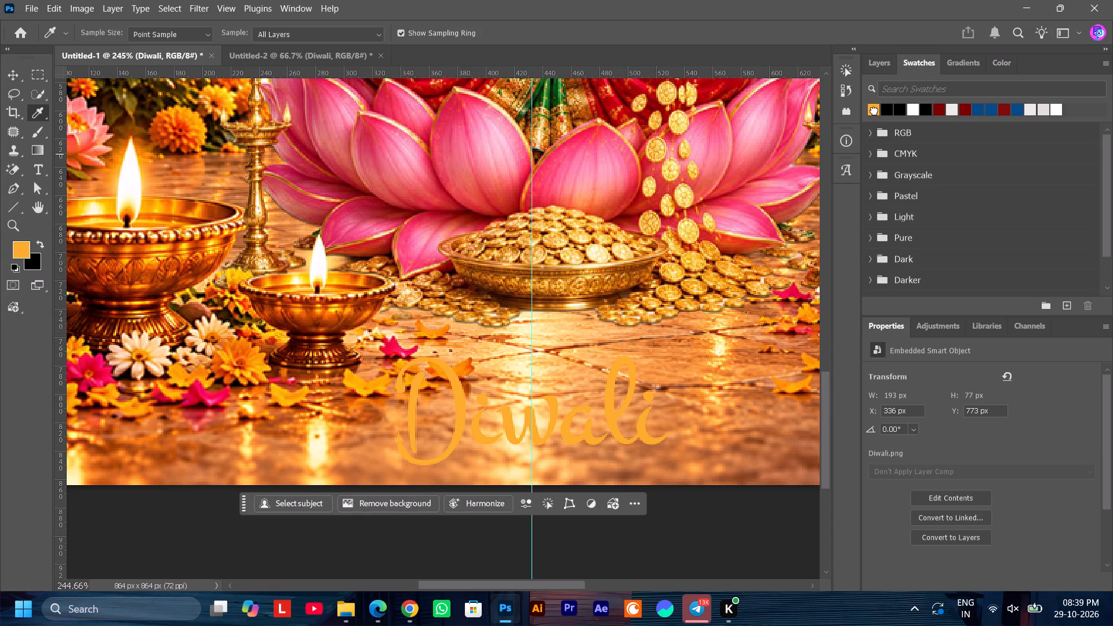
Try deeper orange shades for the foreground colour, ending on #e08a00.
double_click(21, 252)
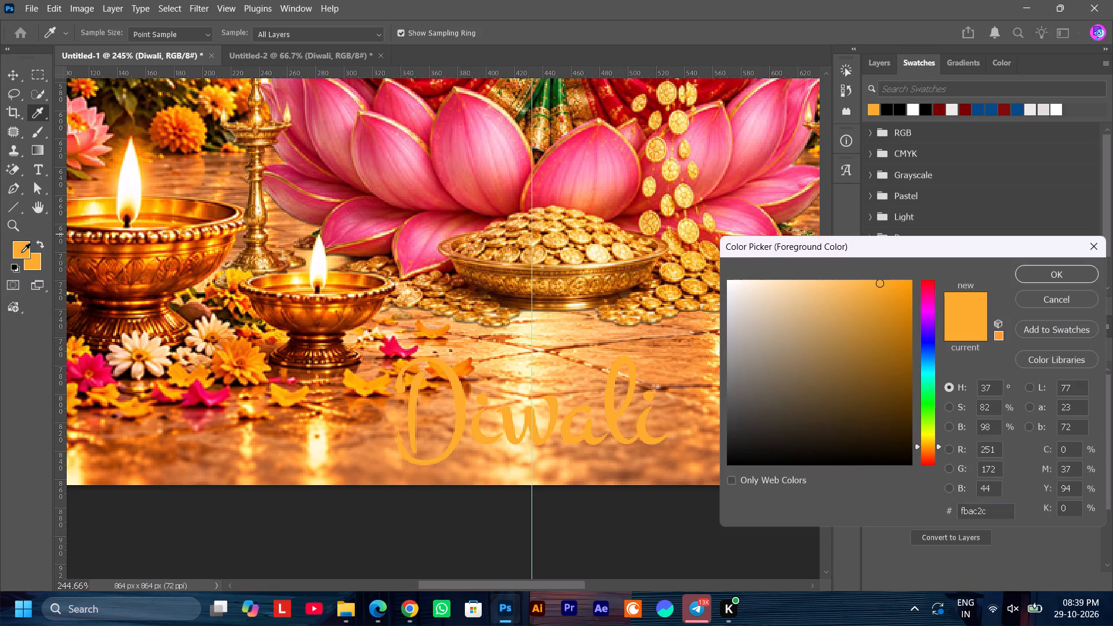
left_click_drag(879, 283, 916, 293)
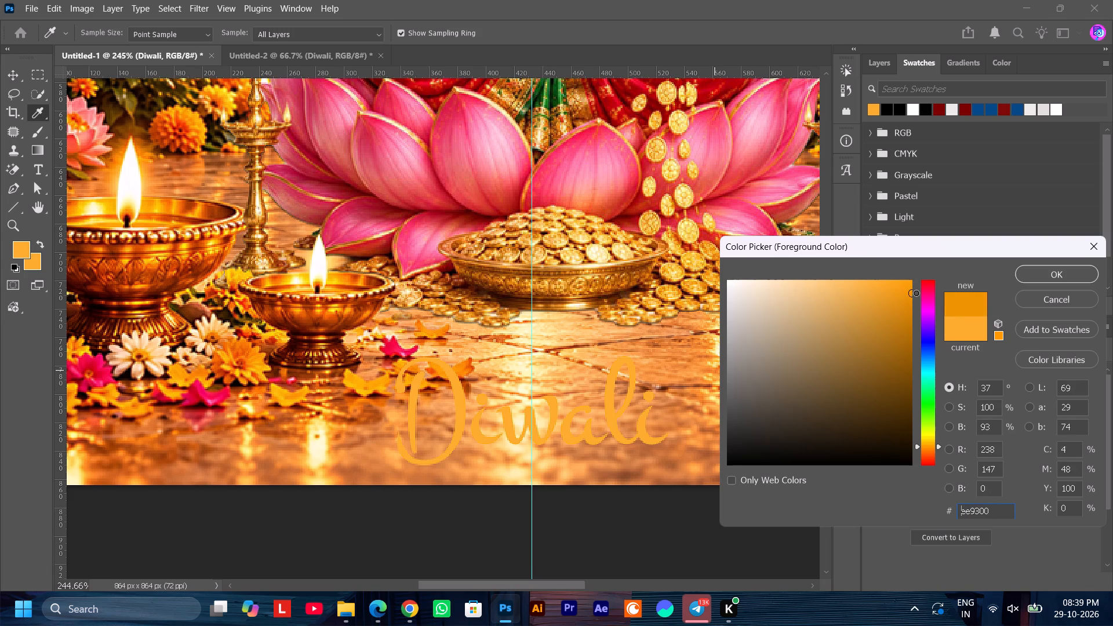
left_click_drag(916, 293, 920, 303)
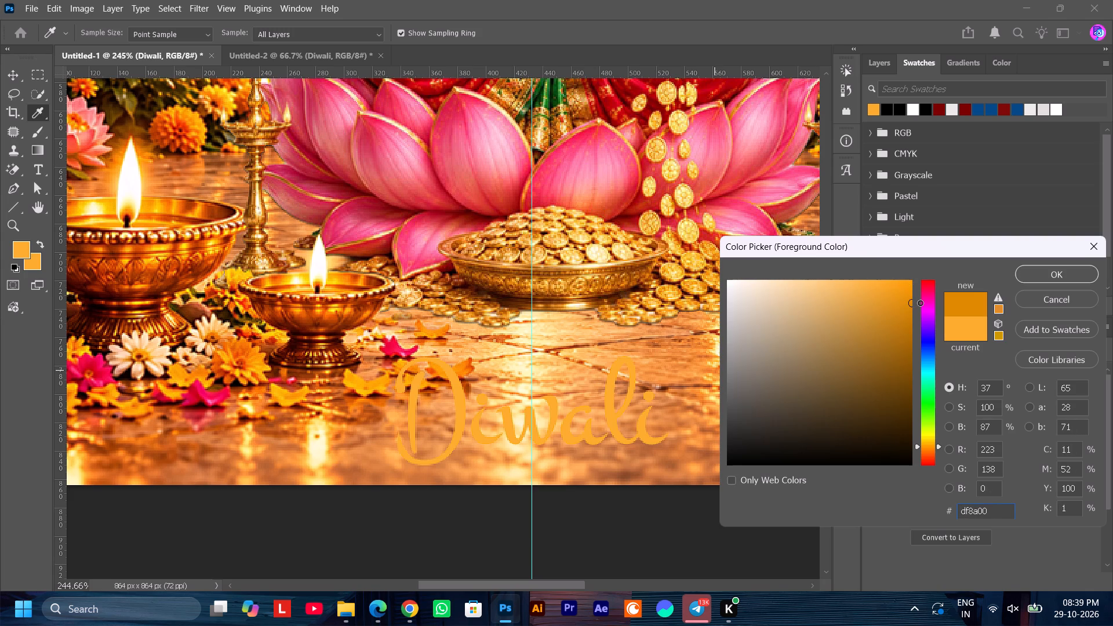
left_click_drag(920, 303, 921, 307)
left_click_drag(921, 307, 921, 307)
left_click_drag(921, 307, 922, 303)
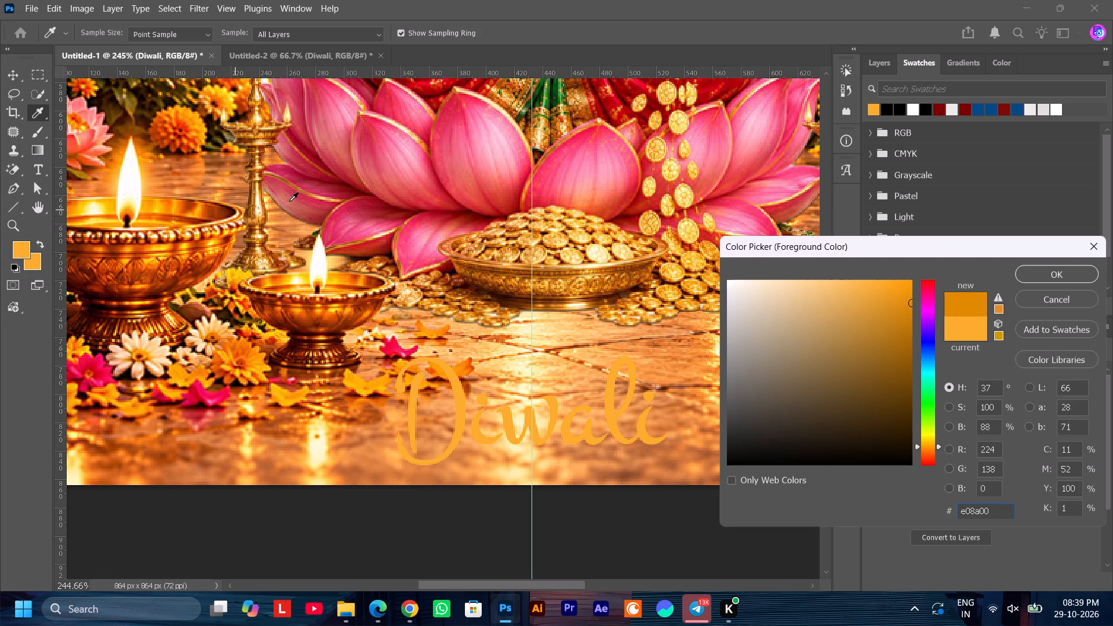
Sample a lotus petal's pink as the foreground colour and deepen it to crimson #d01244.
left_click(576, 146)
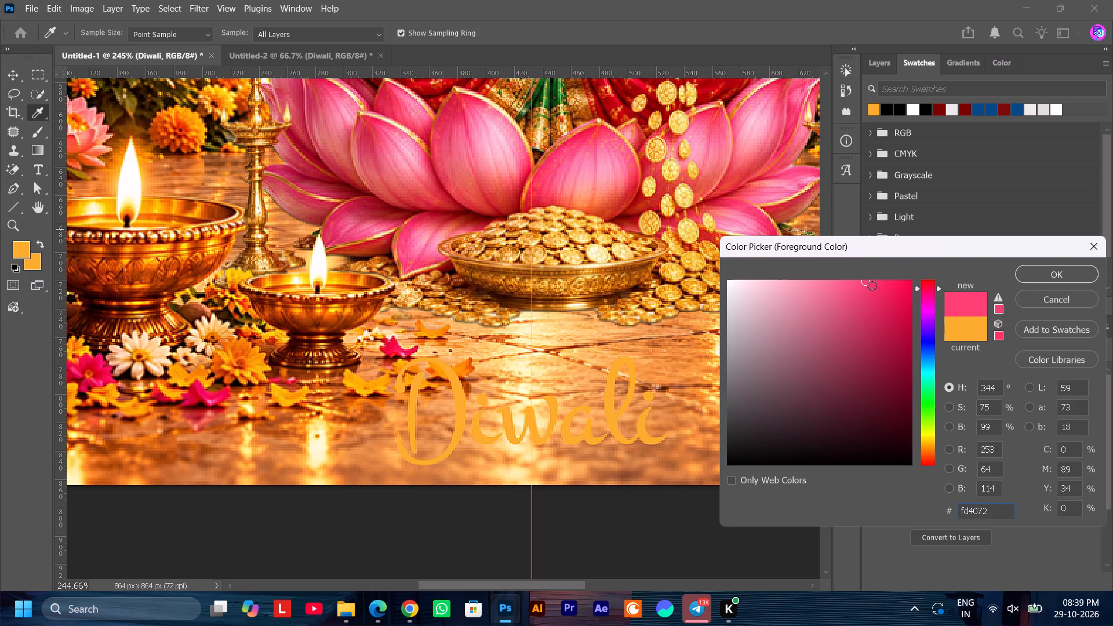
left_click_drag(864, 281, 878, 300)
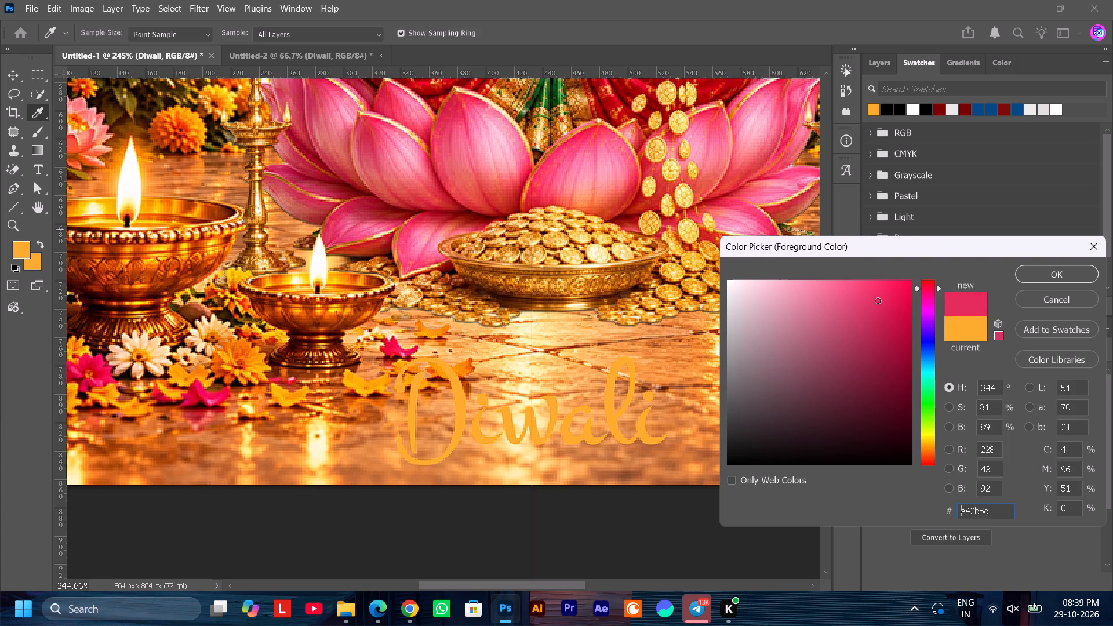
left_click_drag(878, 300, 895, 312)
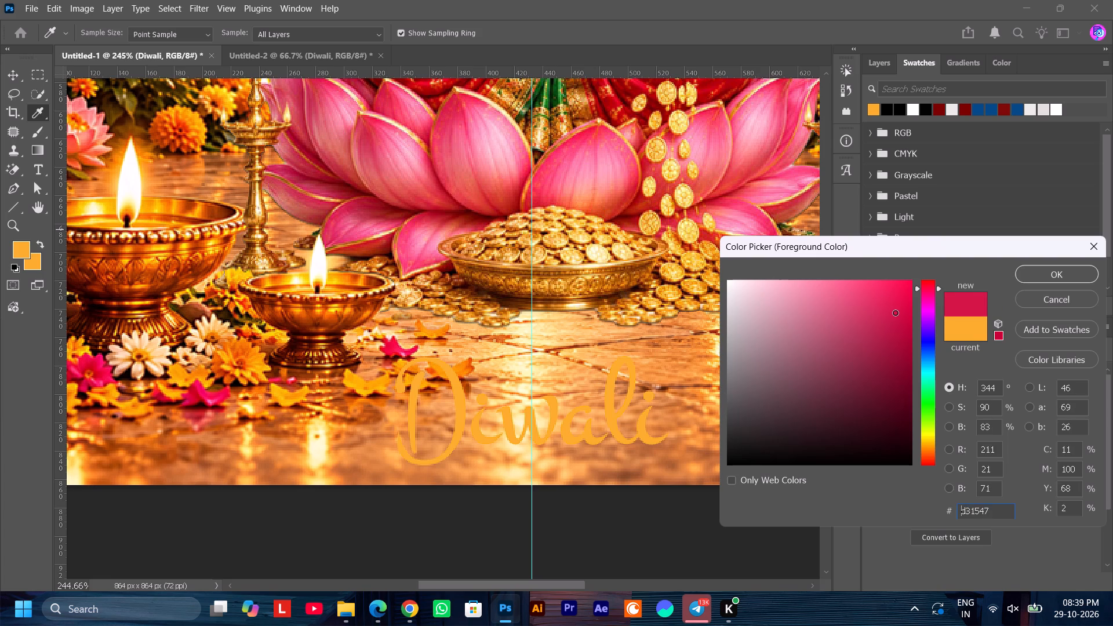
left_click_drag(895, 312, 896, 314)
left_click(1044, 271)
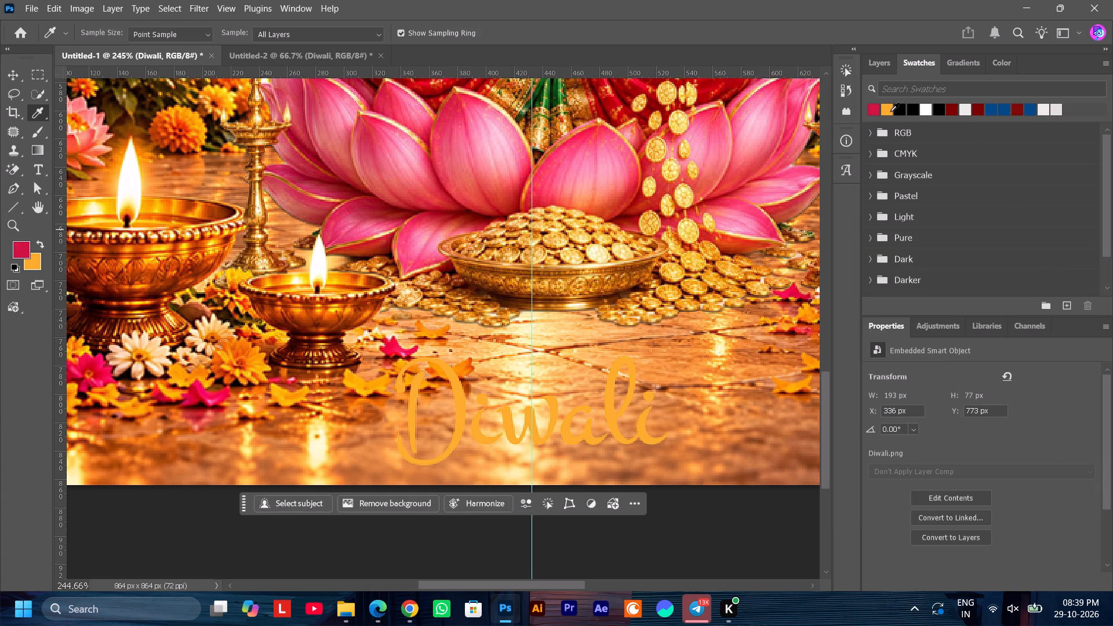
Apply the recent crimson swatch to the Diwali lettering as a clipped colour fill.
left_click_drag(876, 109, 463, 410)
left_click_drag(463, 410, 462, 409)
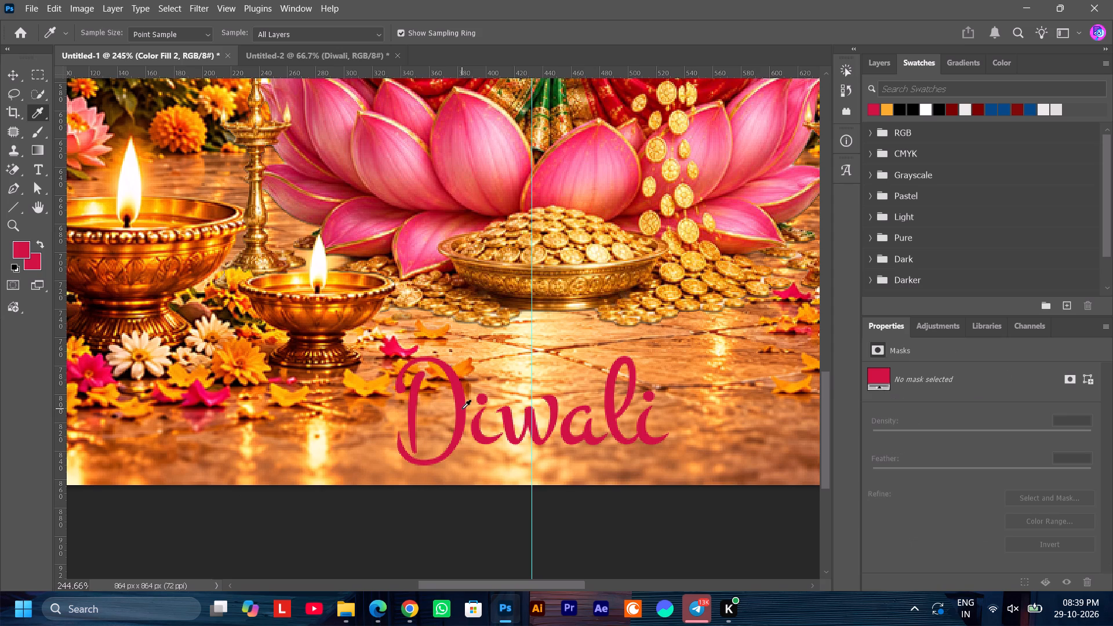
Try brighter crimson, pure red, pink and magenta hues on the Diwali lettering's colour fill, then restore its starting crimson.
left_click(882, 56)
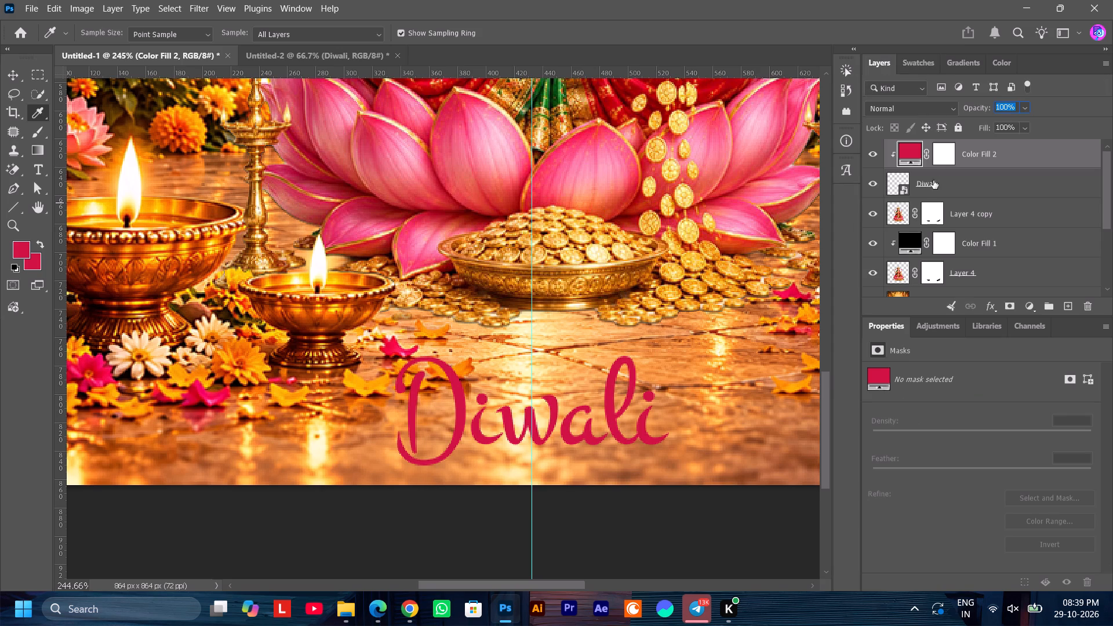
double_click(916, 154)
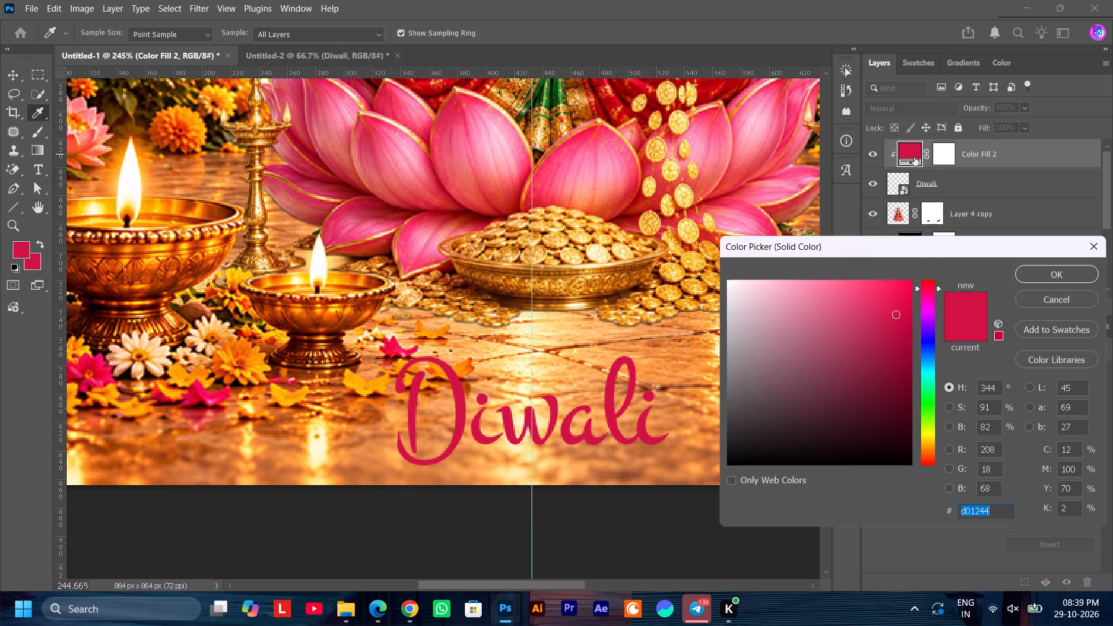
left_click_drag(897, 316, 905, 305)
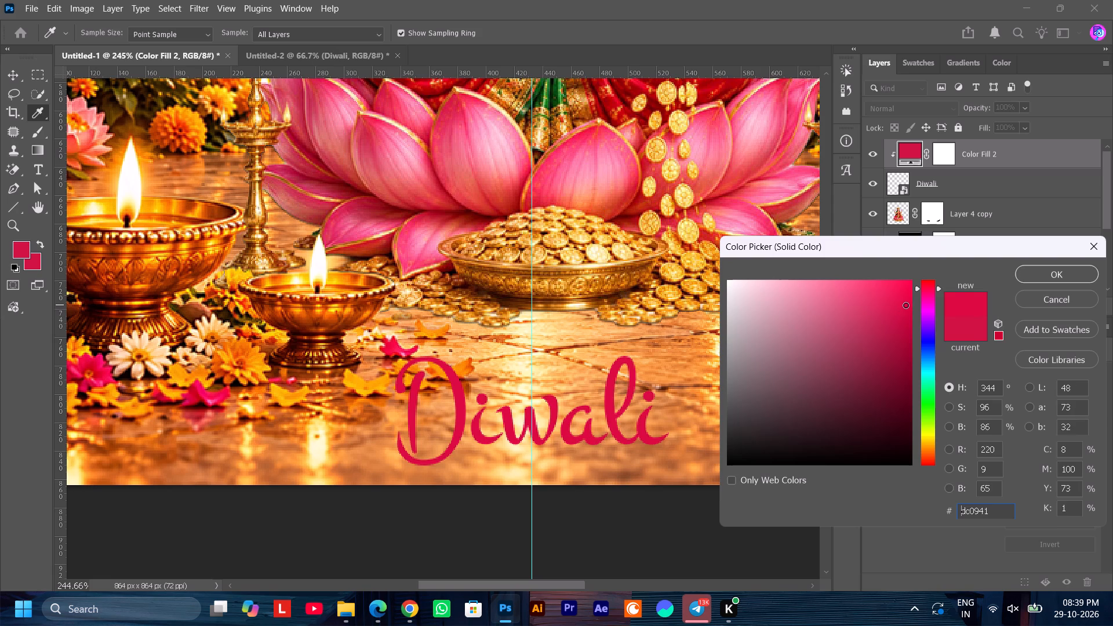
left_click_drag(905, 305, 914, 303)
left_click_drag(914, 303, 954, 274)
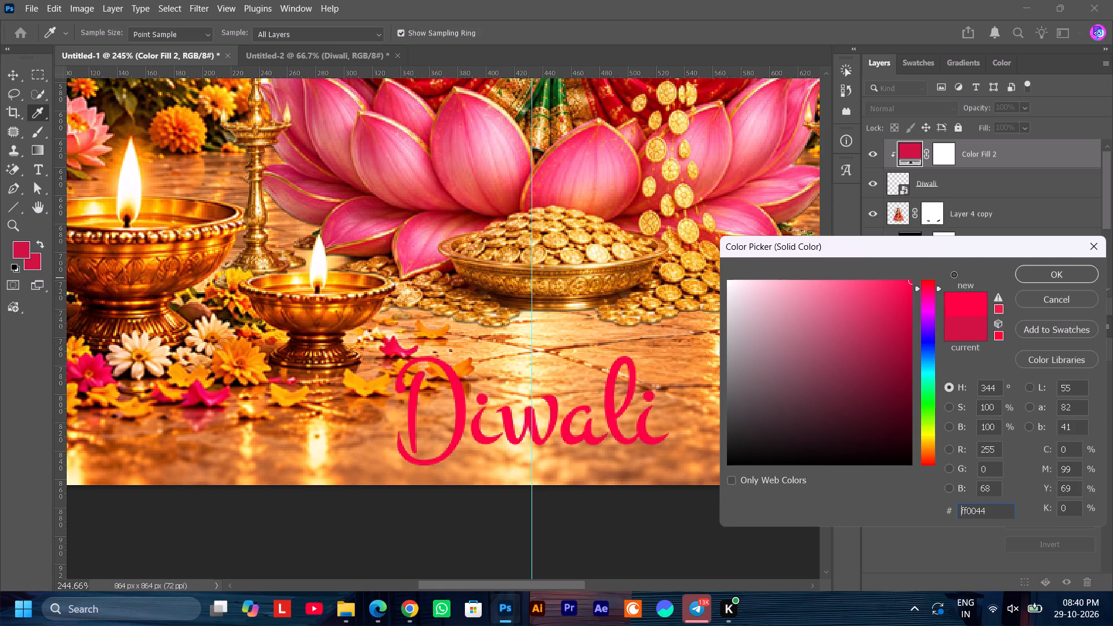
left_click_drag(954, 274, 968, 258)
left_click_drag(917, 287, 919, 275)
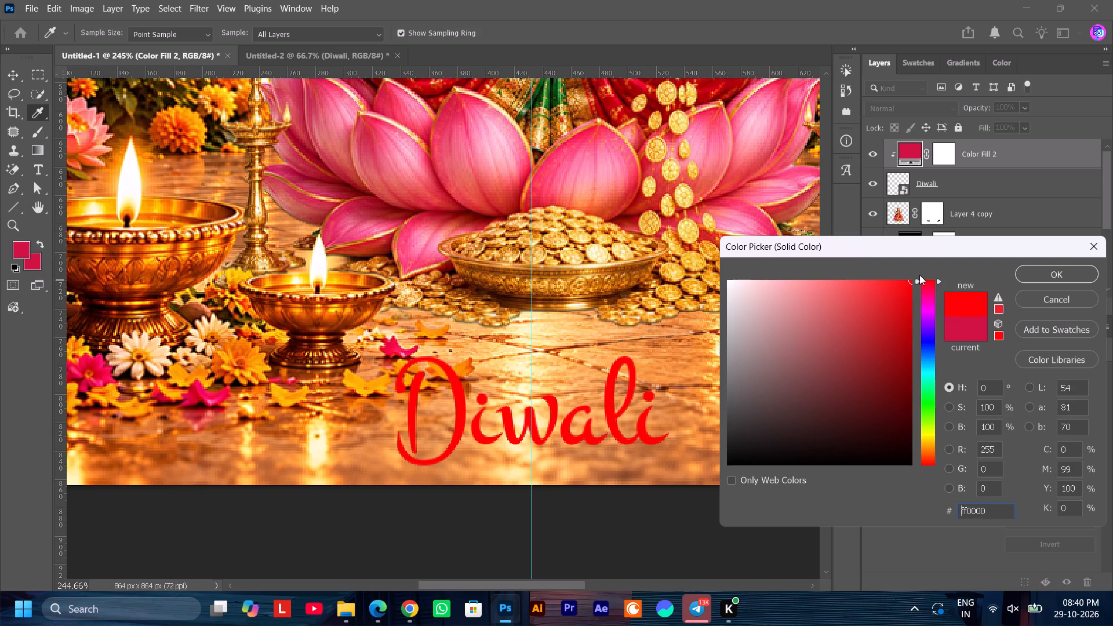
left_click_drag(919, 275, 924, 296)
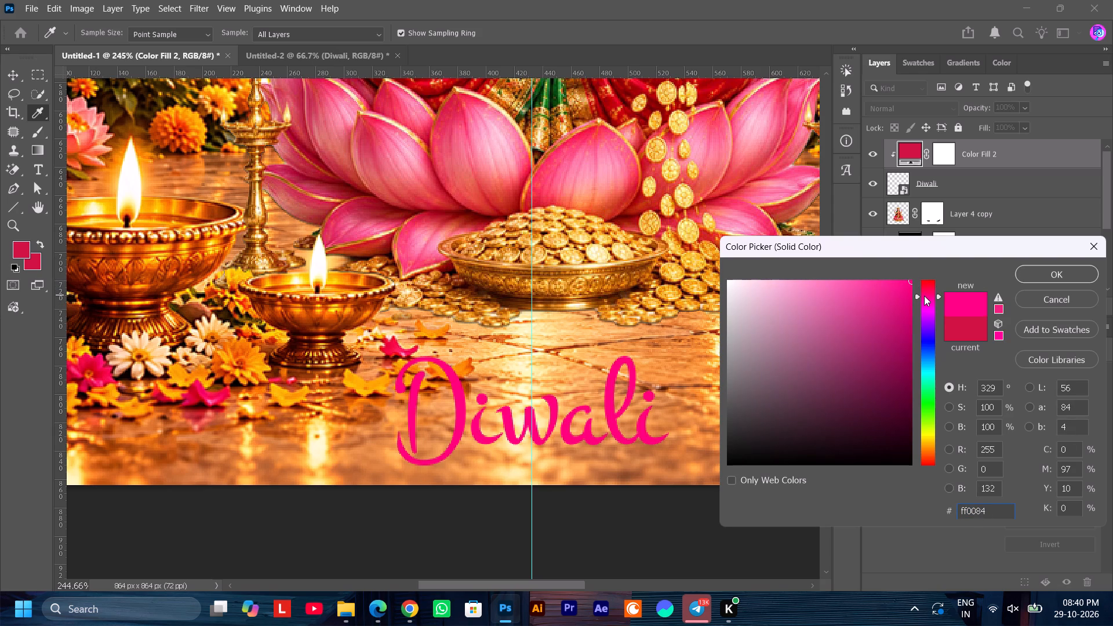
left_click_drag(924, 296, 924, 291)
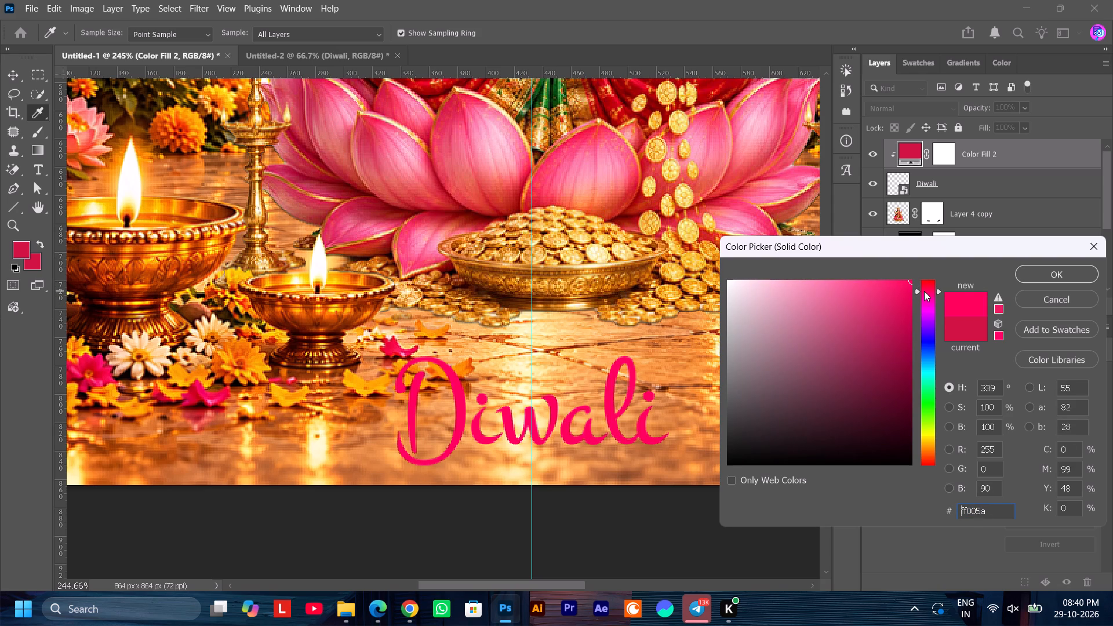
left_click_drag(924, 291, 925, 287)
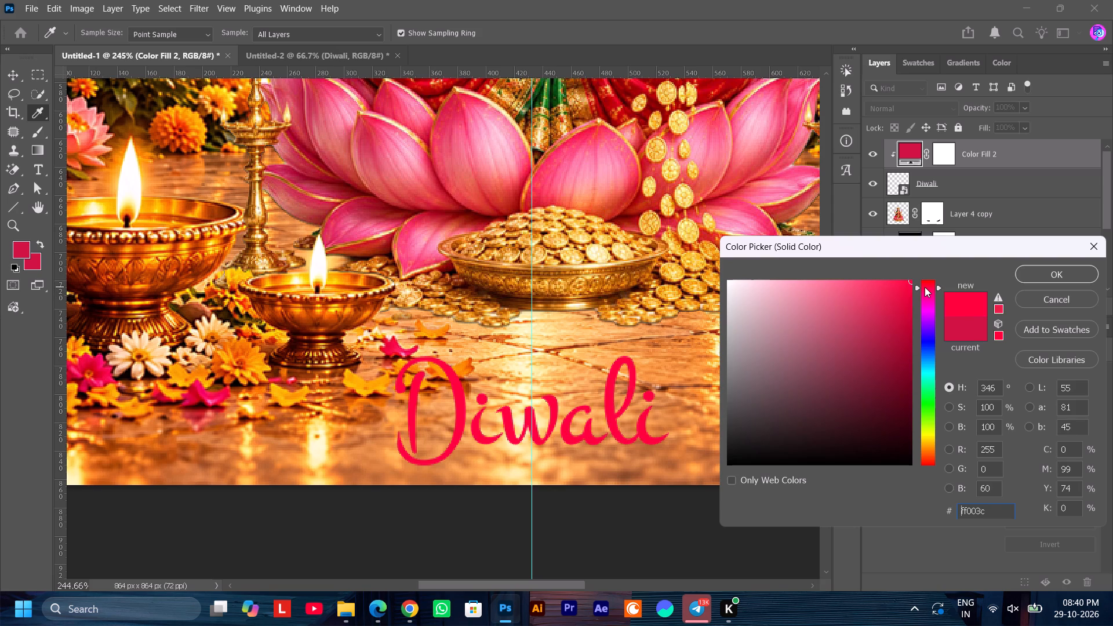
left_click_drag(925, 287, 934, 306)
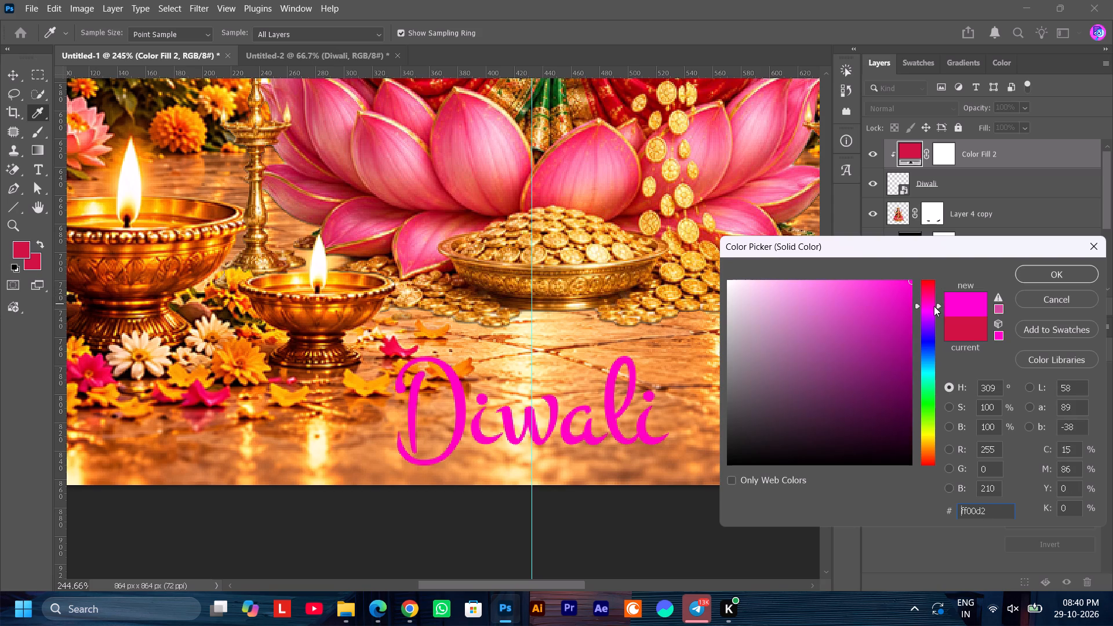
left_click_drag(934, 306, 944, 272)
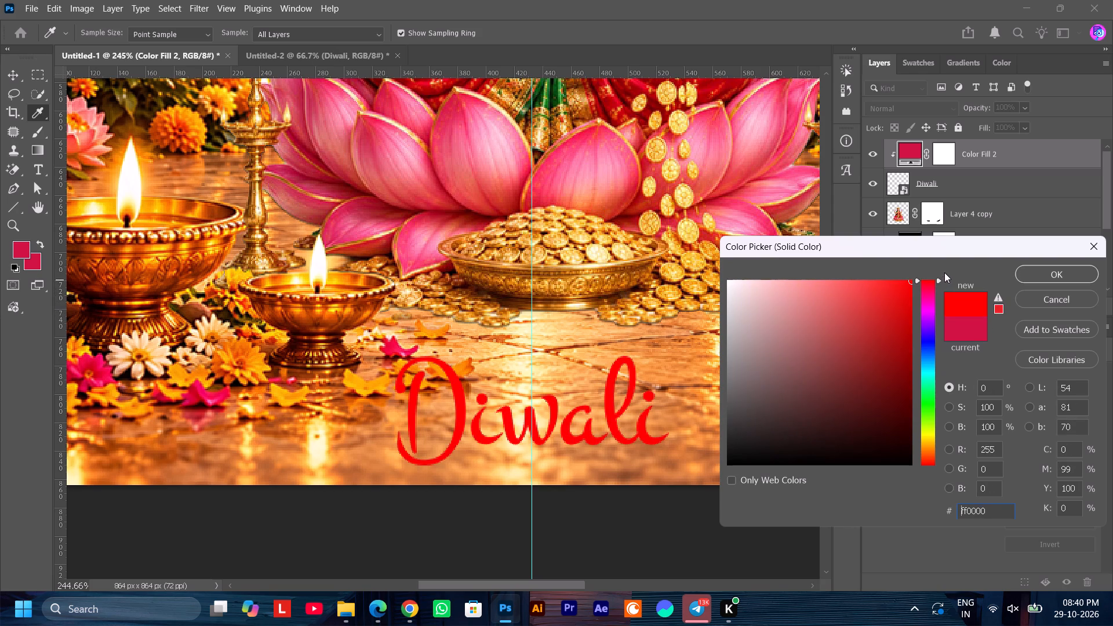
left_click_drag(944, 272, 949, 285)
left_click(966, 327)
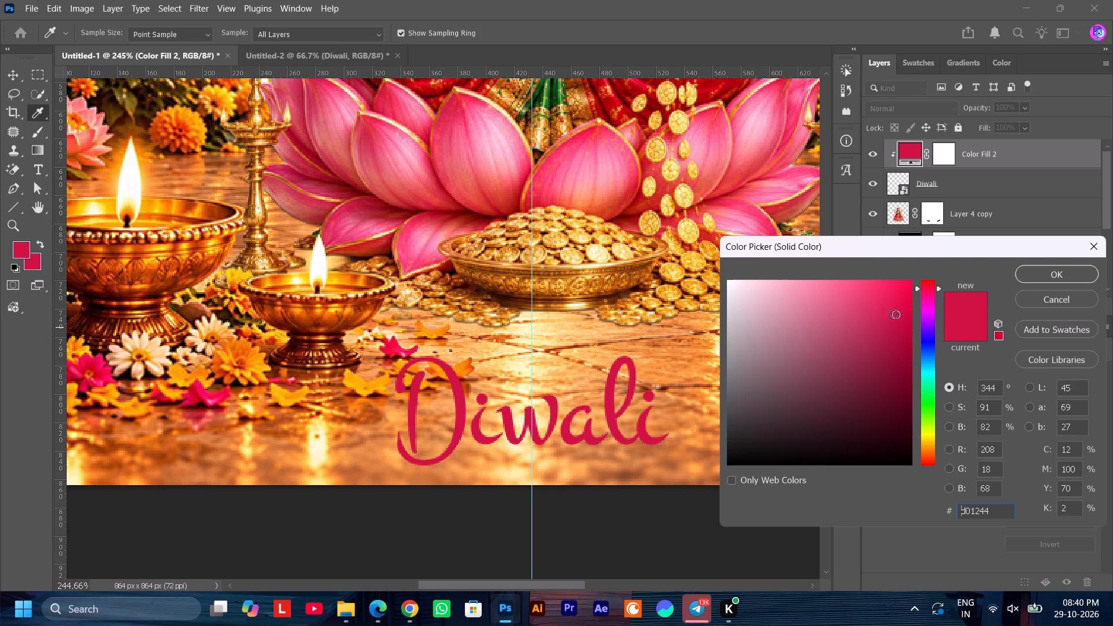
Set the Diwali lettering's colour fill to a bright, fully saturated crimson, #ff0042.
left_click_drag(900, 315, 926, 282)
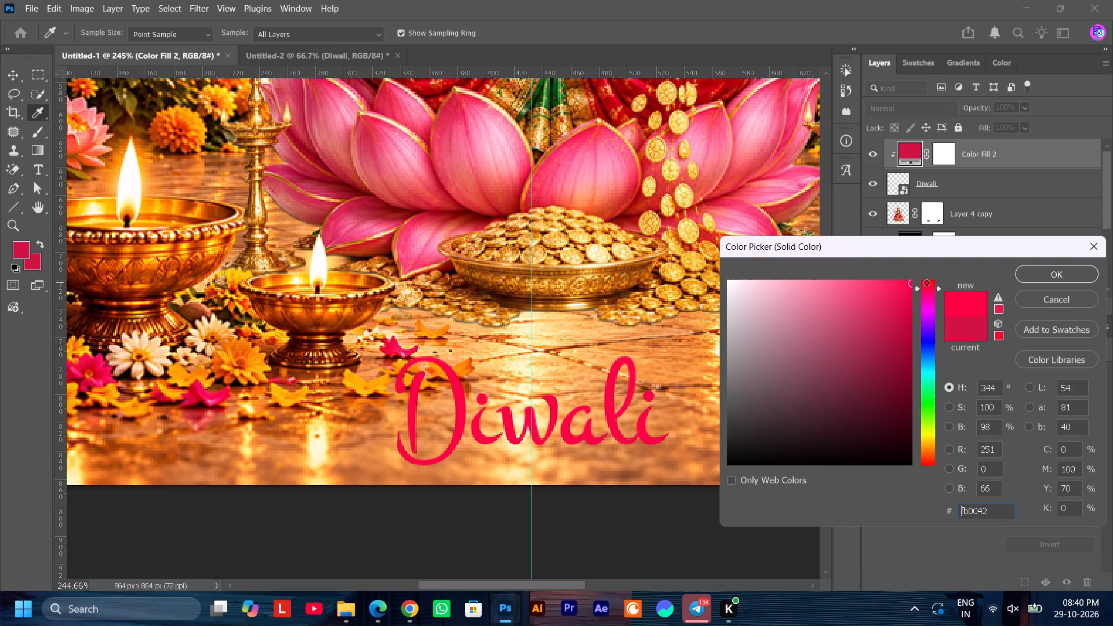
left_click_drag(926, 282, 933, 279)
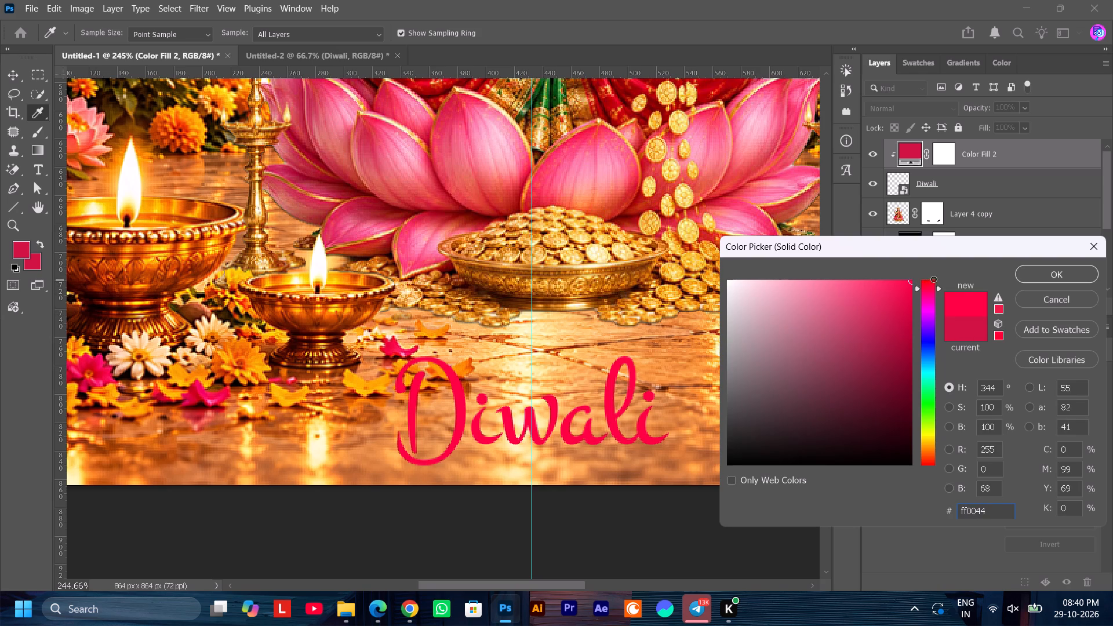
left_click_drag(933, 279, 937, 277)
left_click(939, 289)
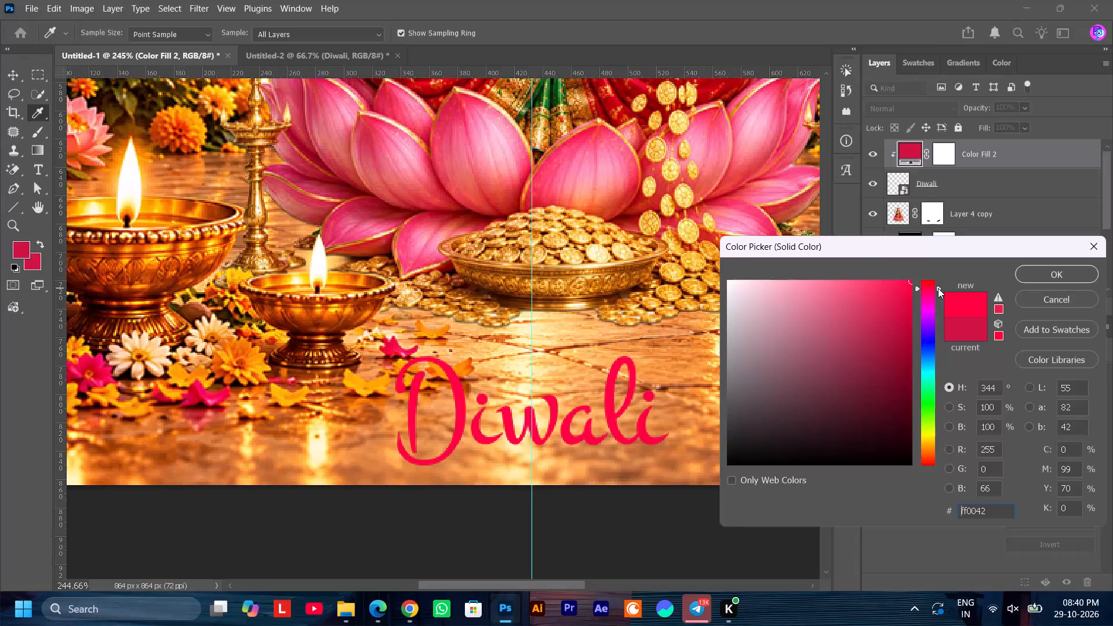
left_click(1050, 275)
Add a smooth Emboss-style Bevel & Emboss effect to the Diwali lettering with 209% depth, 1 px size and 0 px soften.
double_click(961, 184)
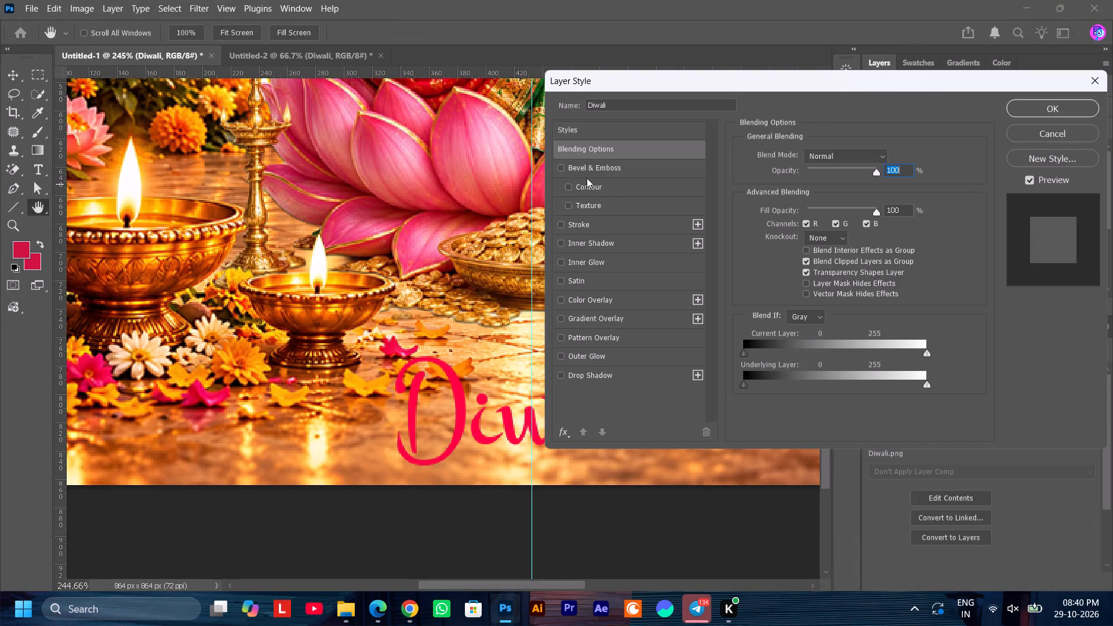
left_click(559, 166)
left_click(602, 165)
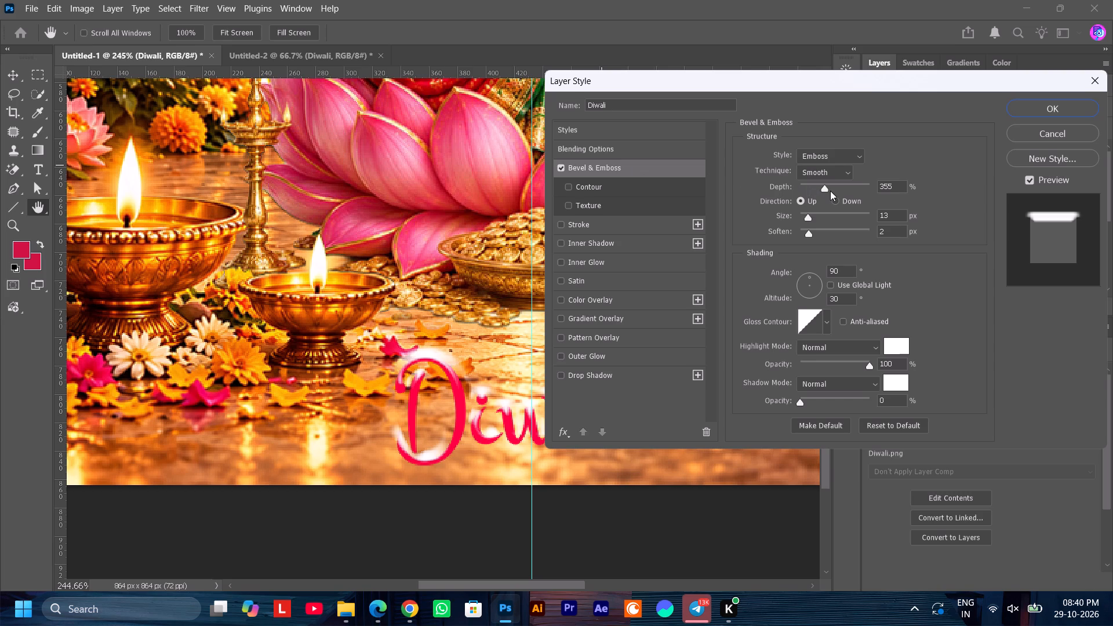
left_click_drag(824, 190, 800, 194)
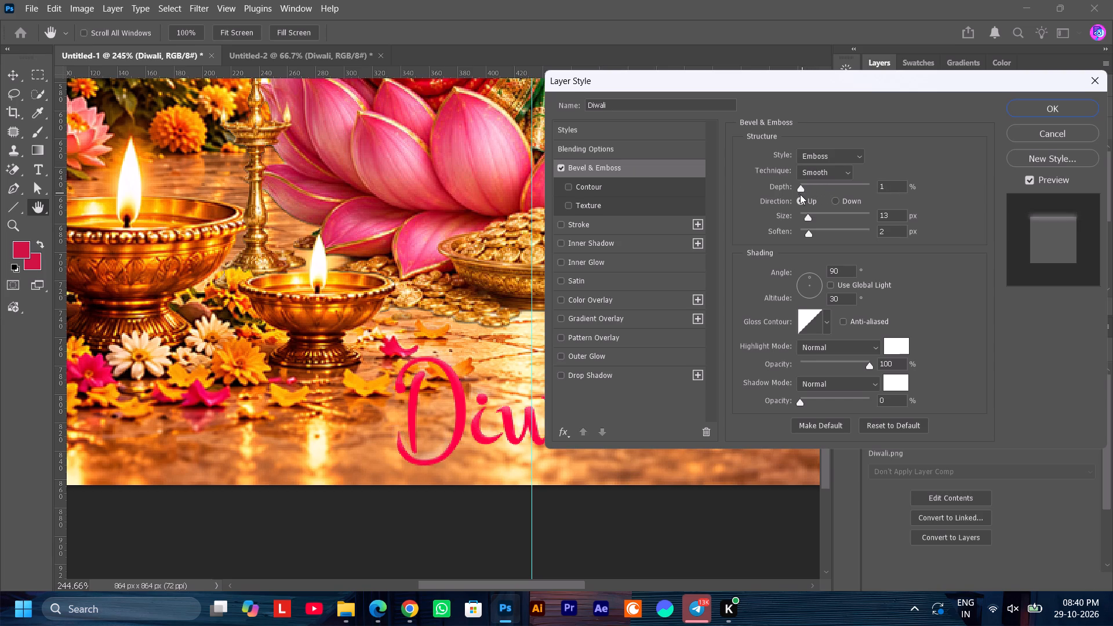
left_click_drag(800, 194, 815, 194)
left_click_drag(807, 219, 803, 220)
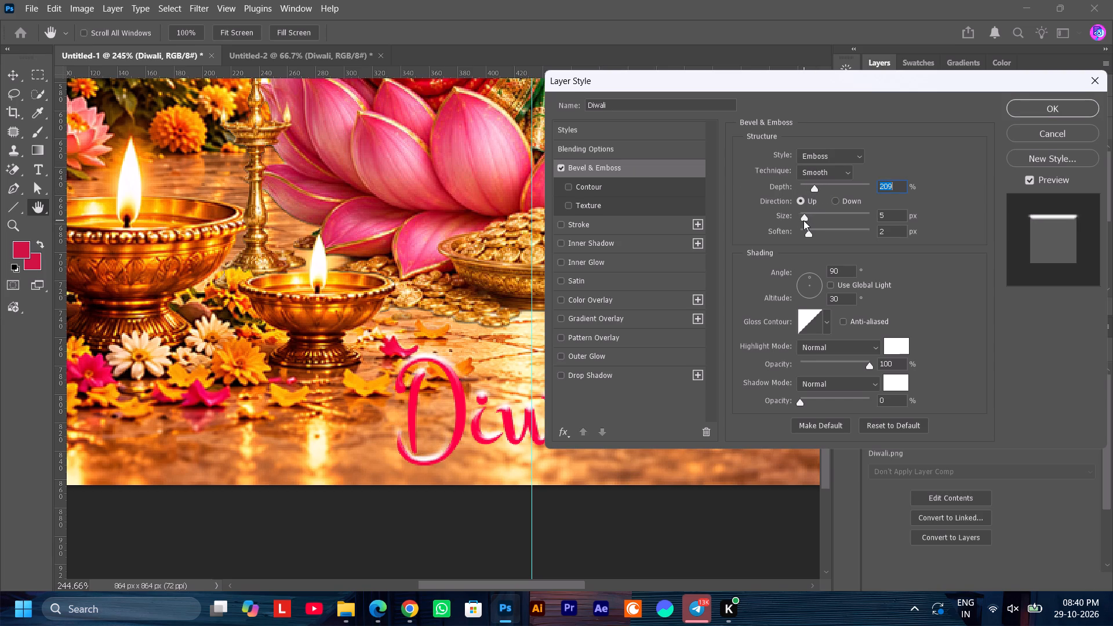
left_click_drag(803, 220, 801, 221)
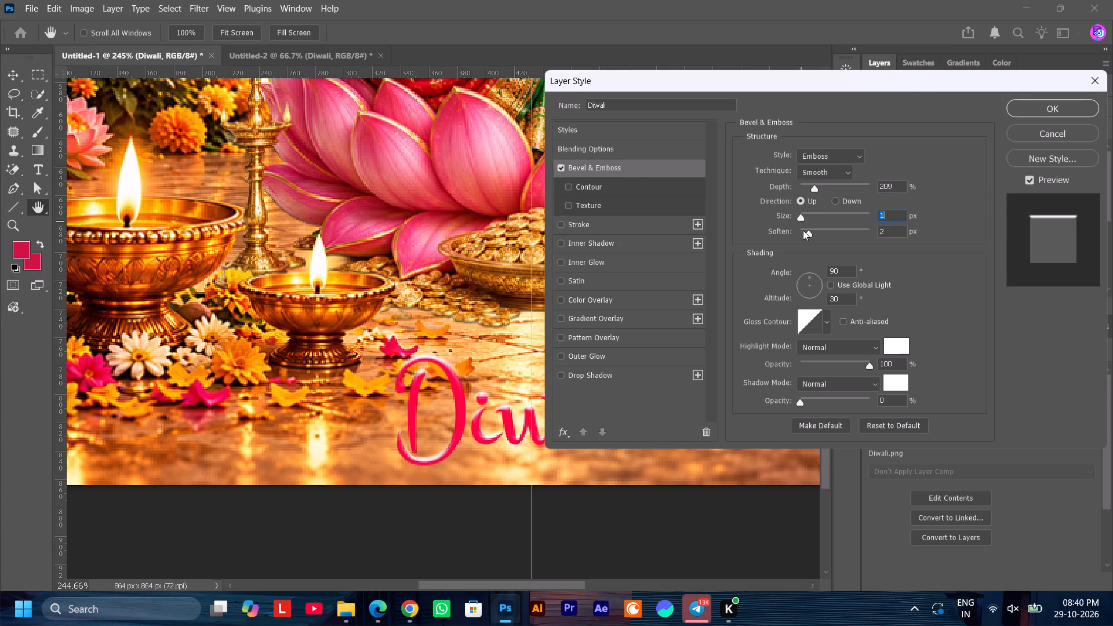
left_click_drag(809, 235, 795, 237)
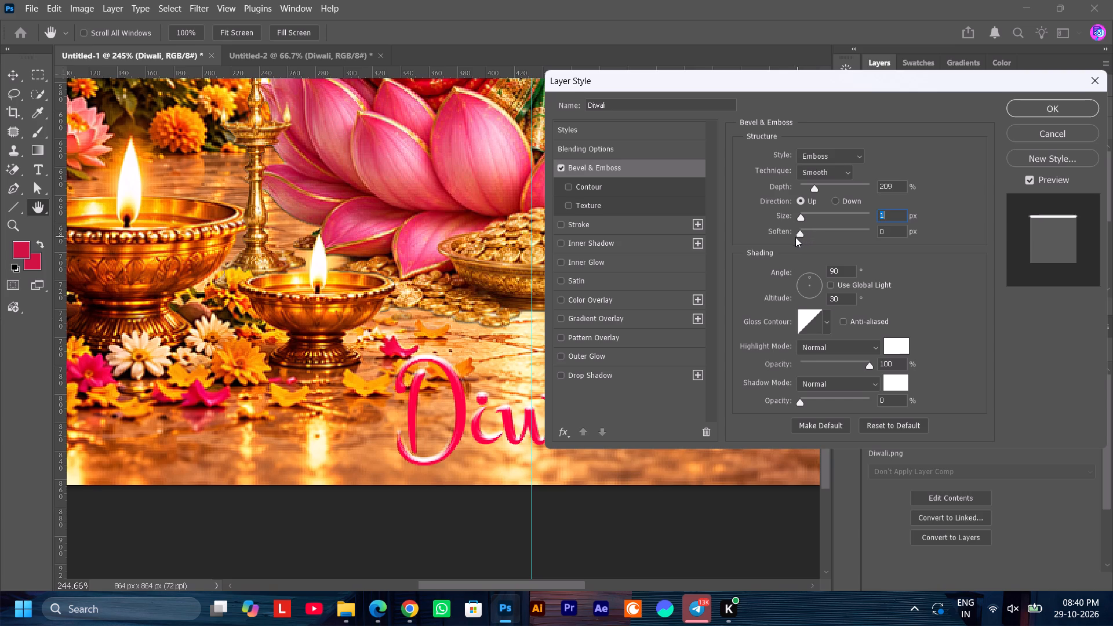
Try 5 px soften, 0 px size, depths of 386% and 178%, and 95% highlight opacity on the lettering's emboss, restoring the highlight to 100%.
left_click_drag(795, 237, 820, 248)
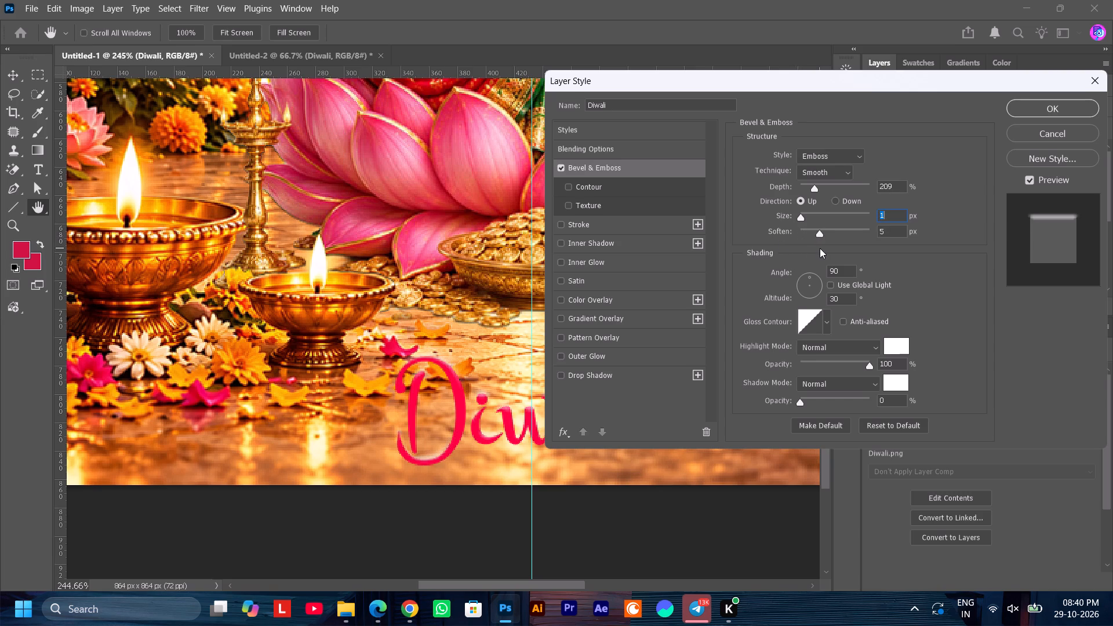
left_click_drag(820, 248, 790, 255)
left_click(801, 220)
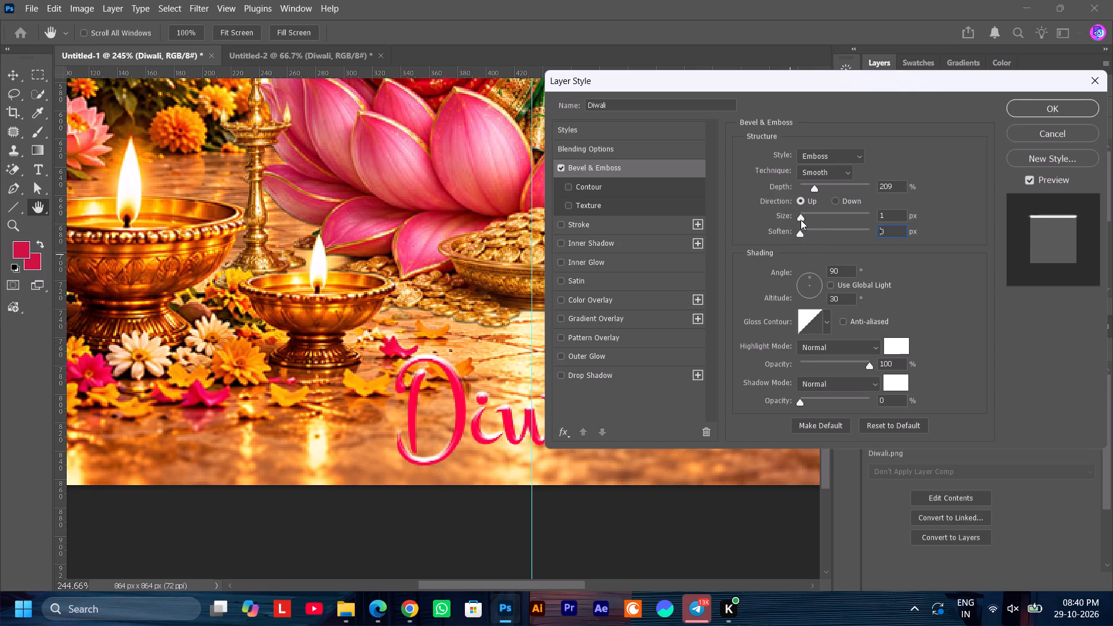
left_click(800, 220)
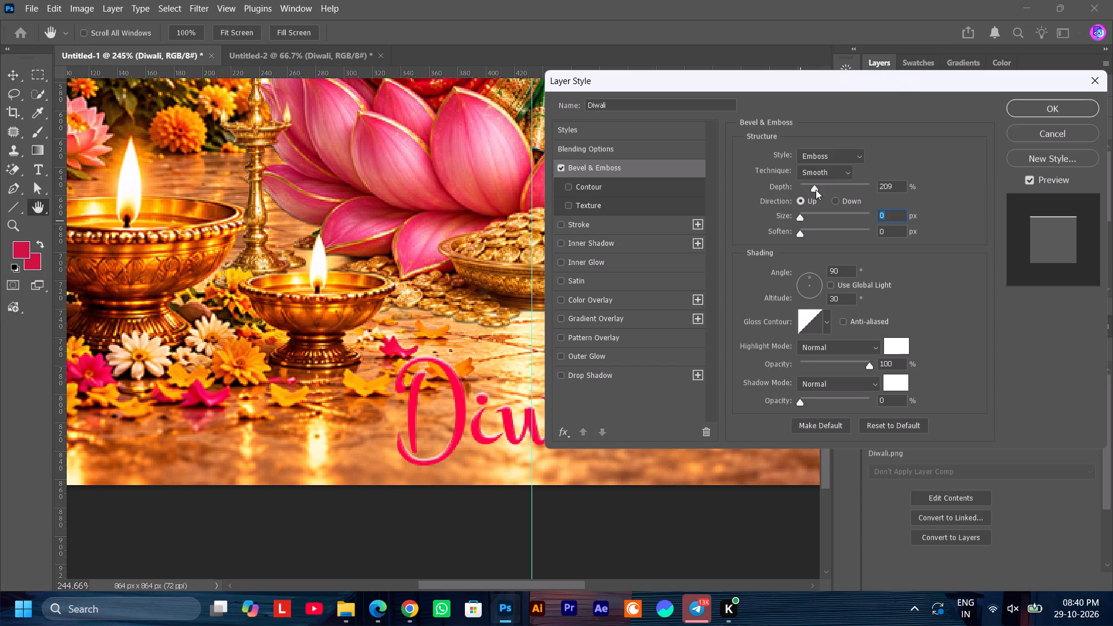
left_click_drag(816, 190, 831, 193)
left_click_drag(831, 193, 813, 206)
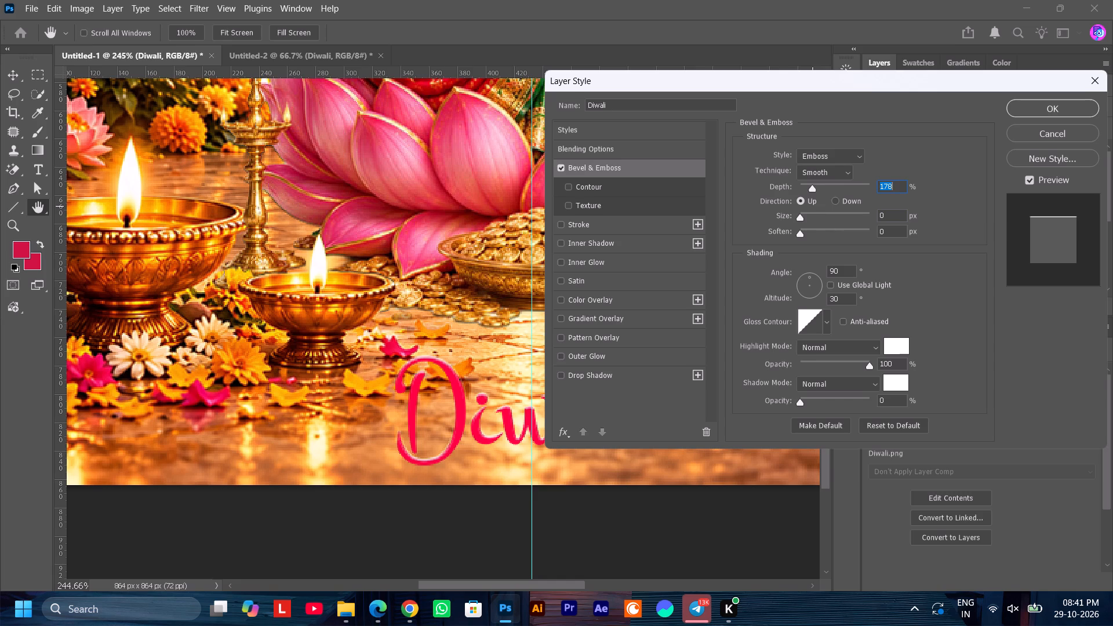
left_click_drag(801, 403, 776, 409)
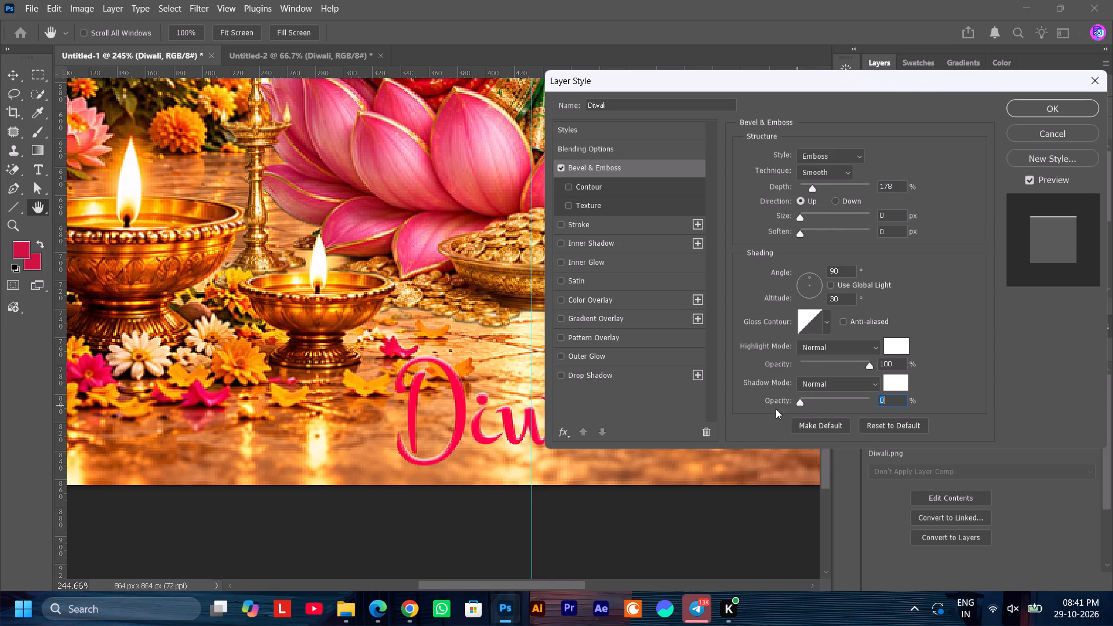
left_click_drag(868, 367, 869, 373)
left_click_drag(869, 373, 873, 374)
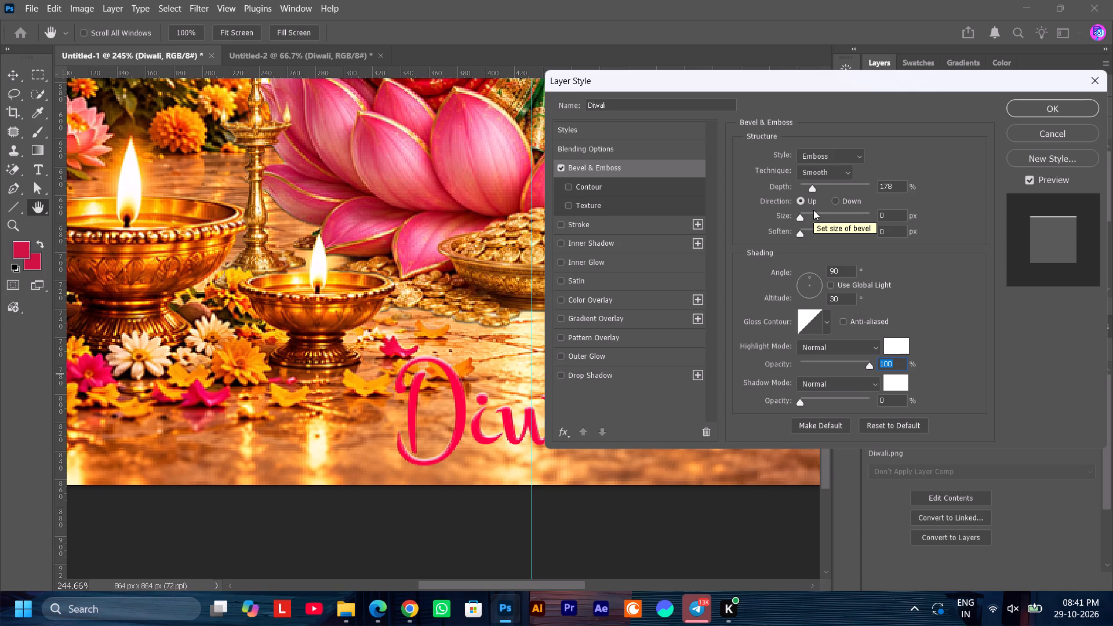
Set the Diwali lettering's emboss to 199% depth, 1 px size and 0 px soften, and apply the layer style.
left_click_drag(814, 188, 824, 188)
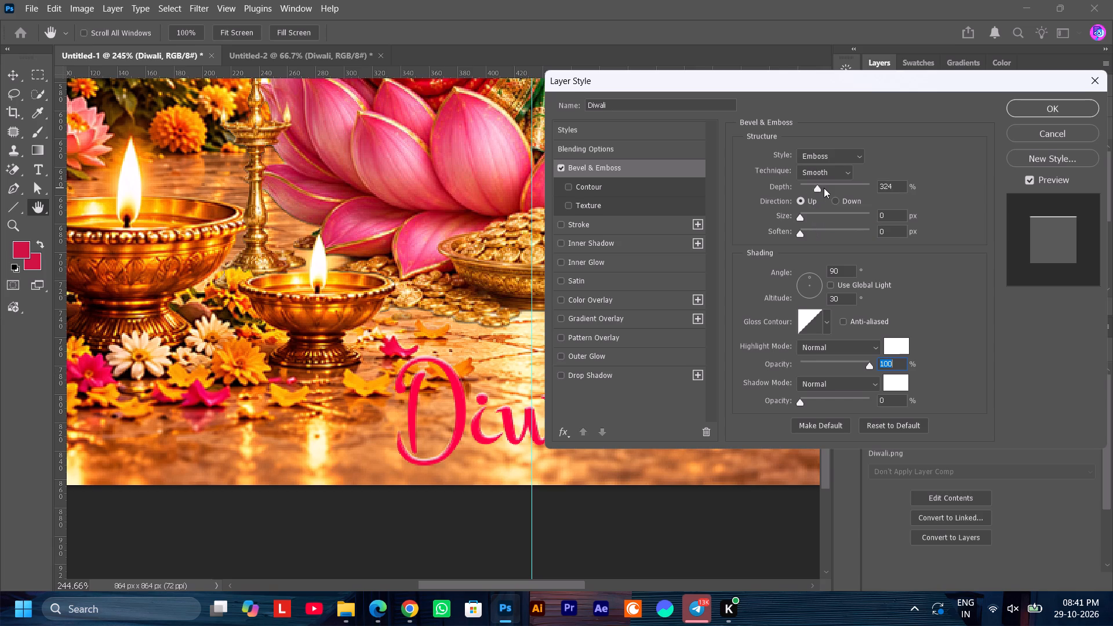
left_click_drag(824, 188, 814, 220)
left_click_drag(801, 218, 805, 222)
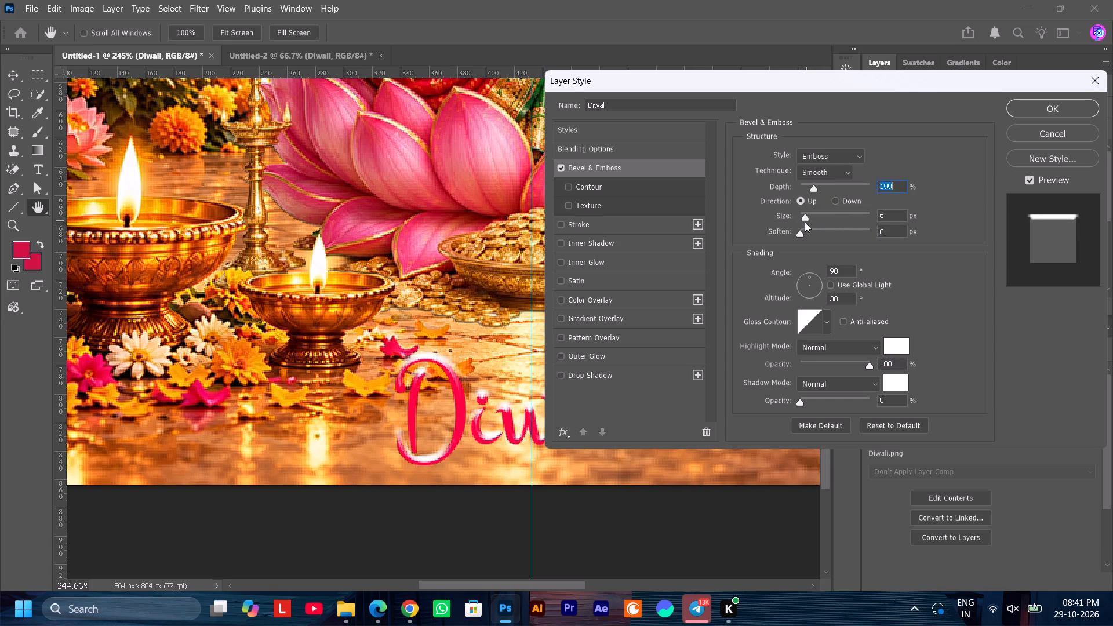
left_click_drag(805, 222, 802, 223)
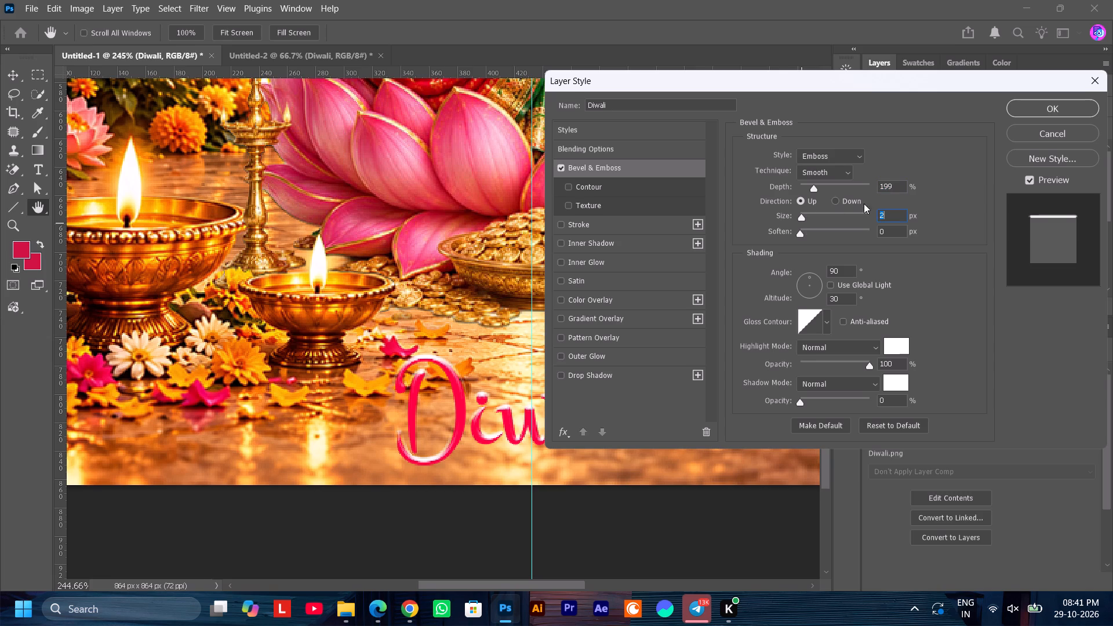
key("1")
left_click_drag(801, 234, 804, 272)
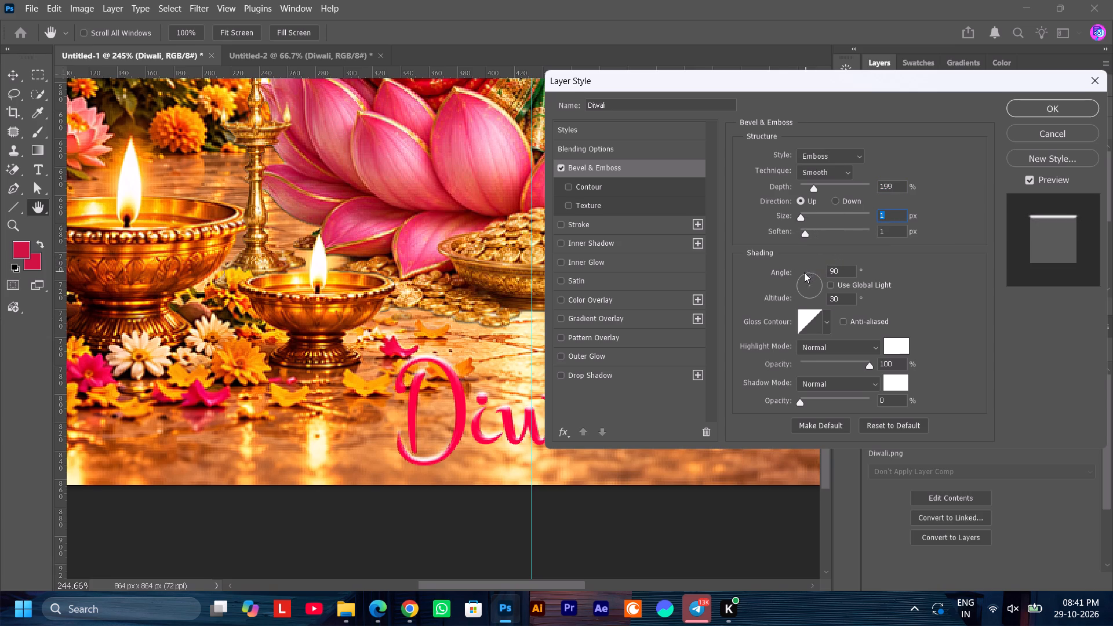
left_click_drag(804, 272, 762, 296)
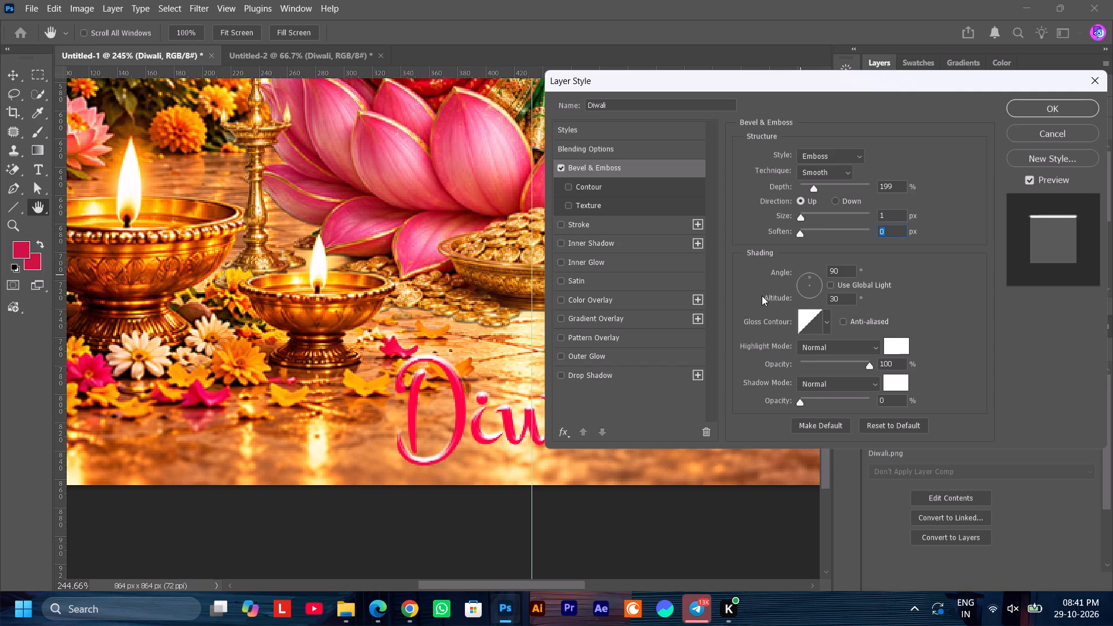
left_click(1034, 115)
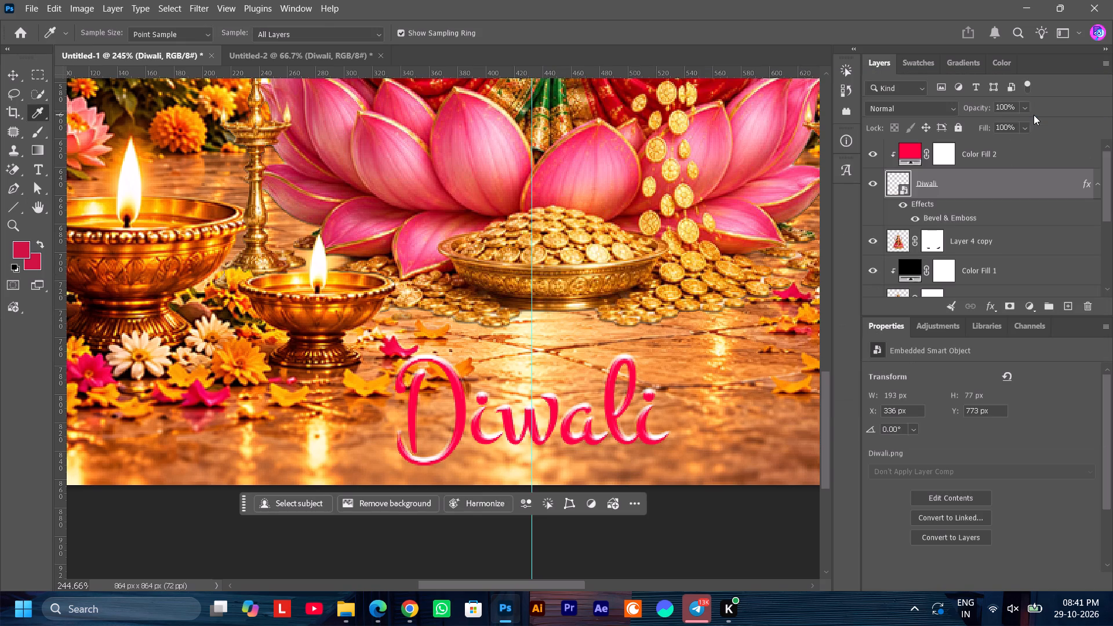
Add a black drop shadow to the Diwali lettering with 100% opacity, 1 px distance, 6% spread and 4 px size.
double_click(984, 185)
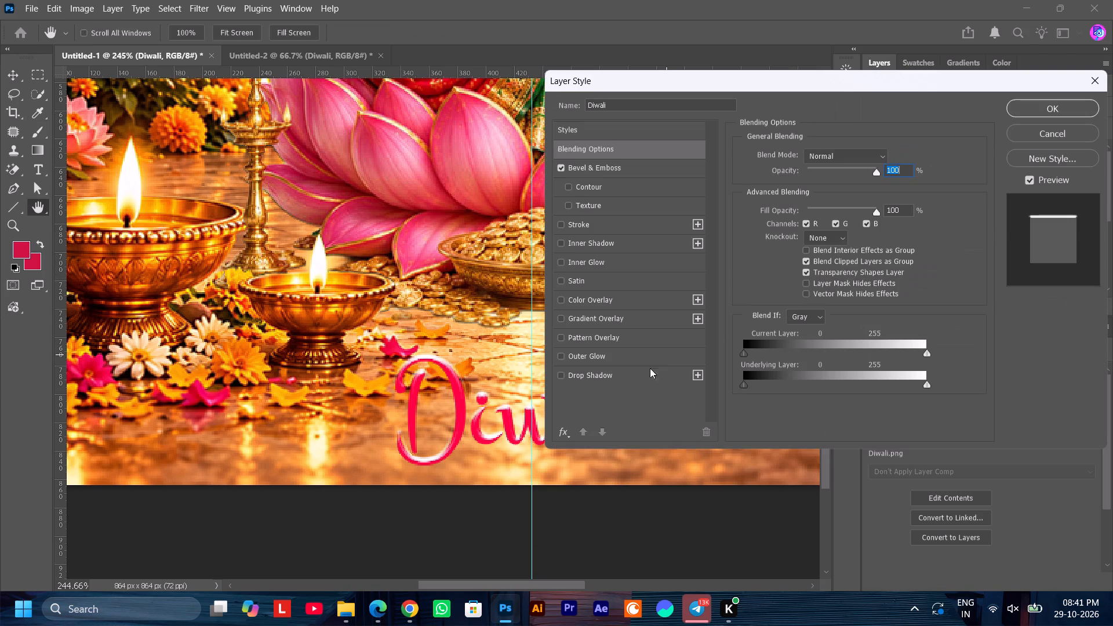
left_click(557, 372)
left_click(585, 376)
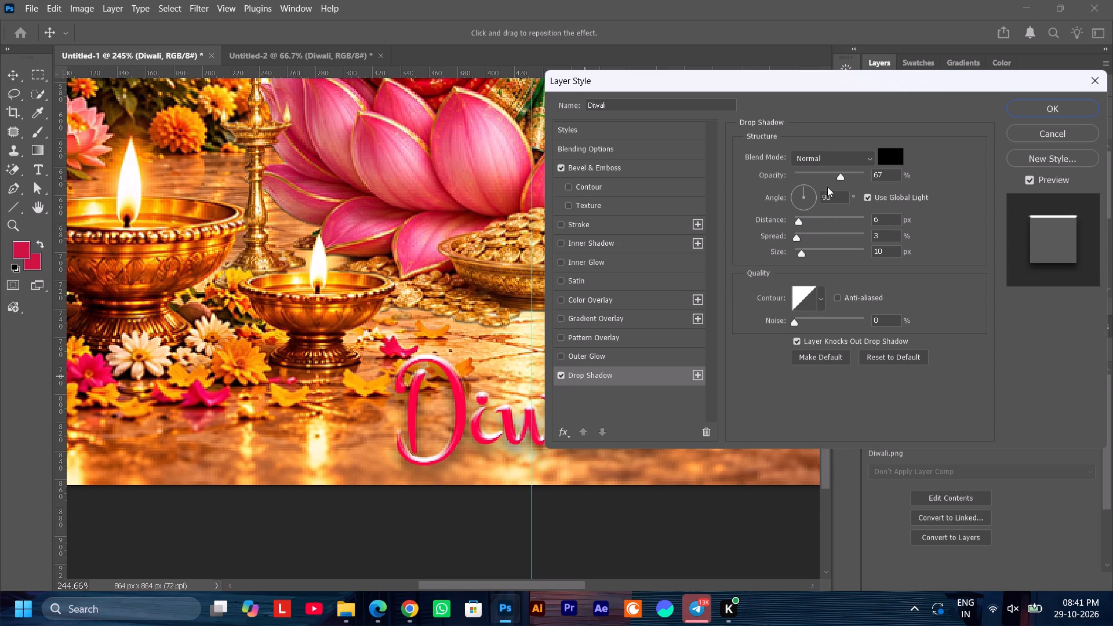
left_click_drag(839, 178, 868, 183)
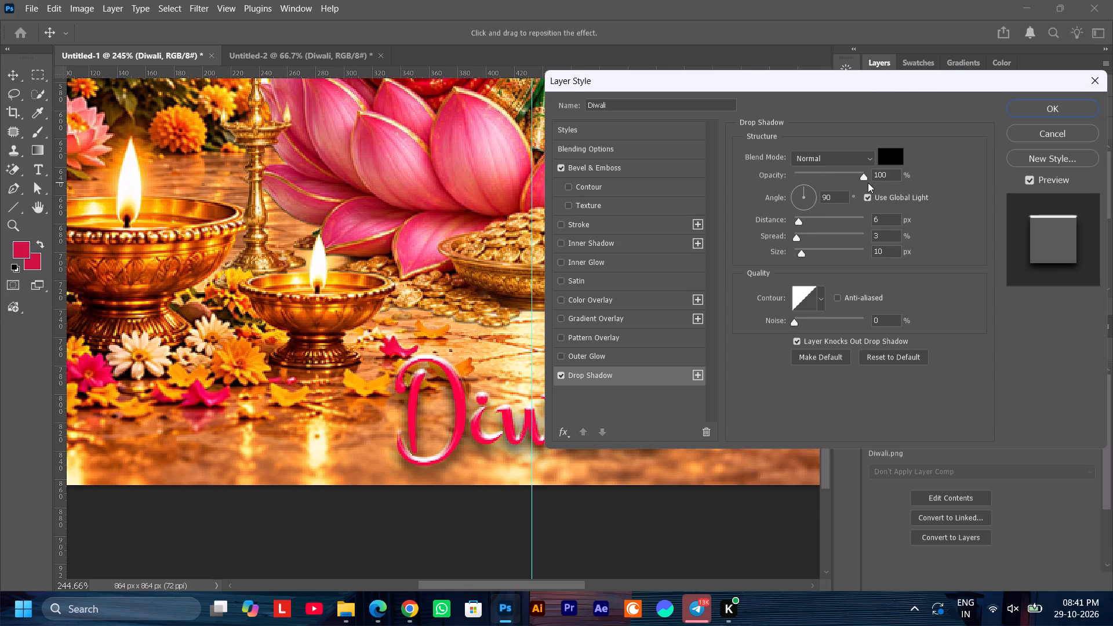
left_click_drag(868, 183, 871, 185)
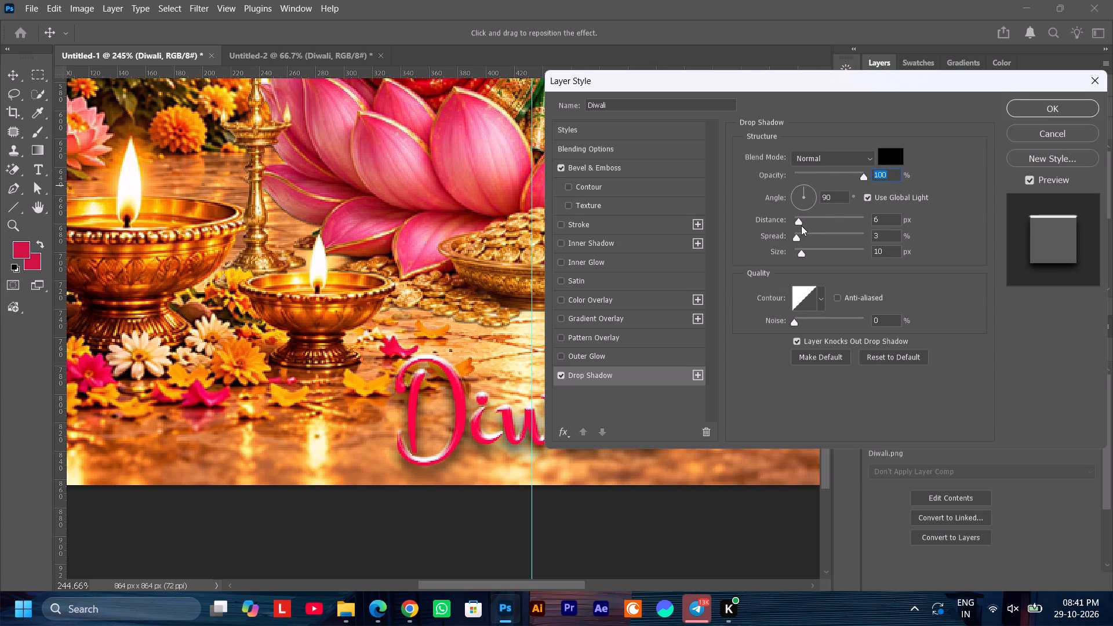
left_click(798, 223)
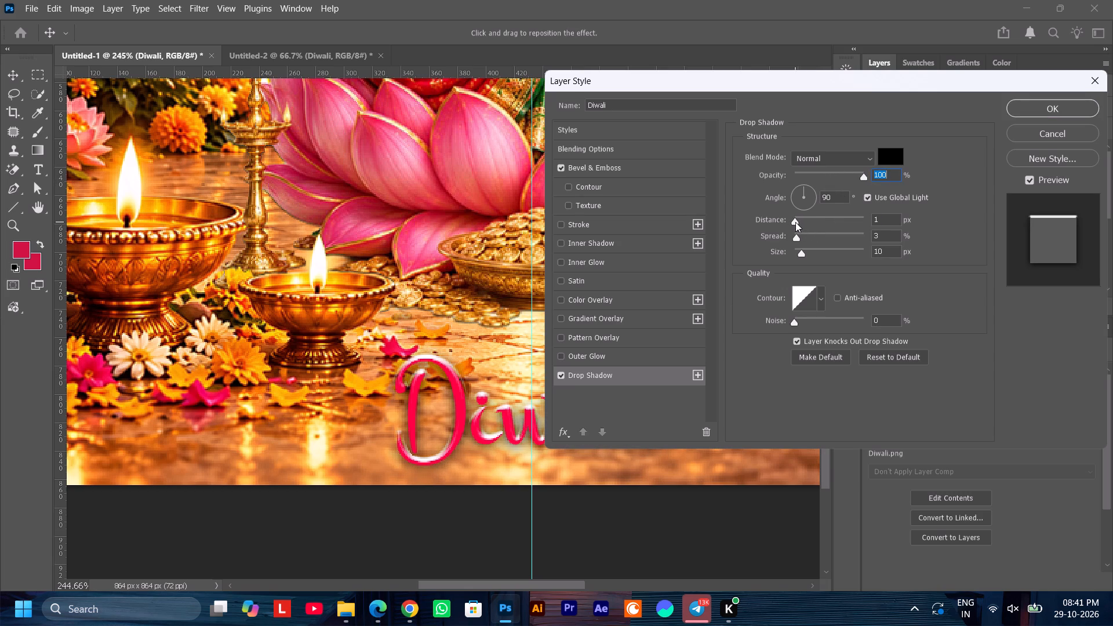
left_click_drag(798, 237, 800, 245)
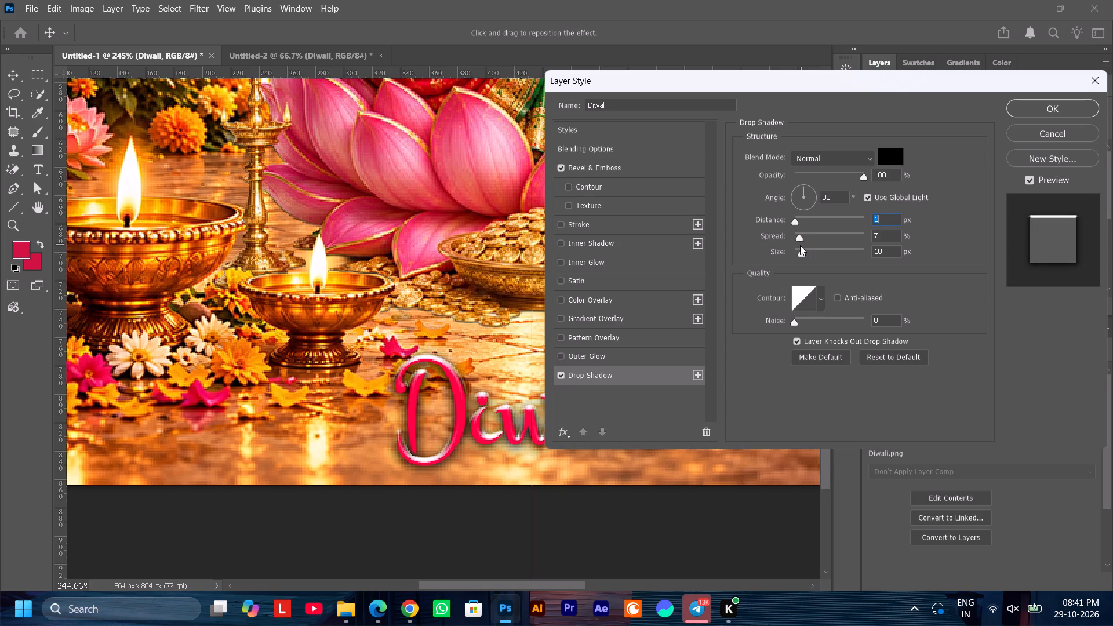
left_click_drag(800, 245, 799, 246)
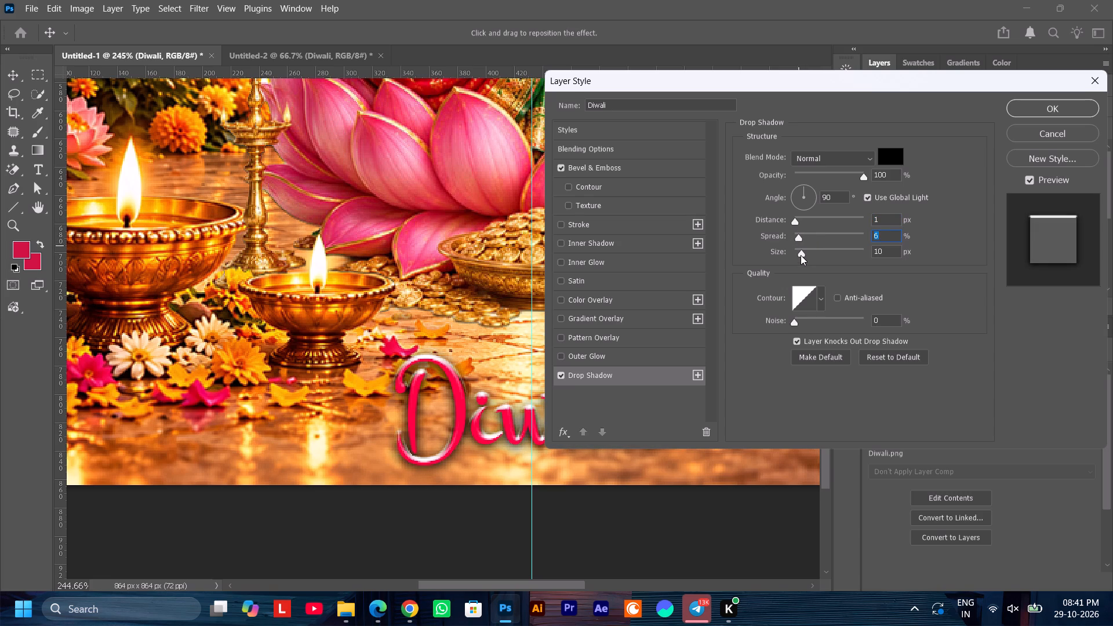
left_click(801, 255)
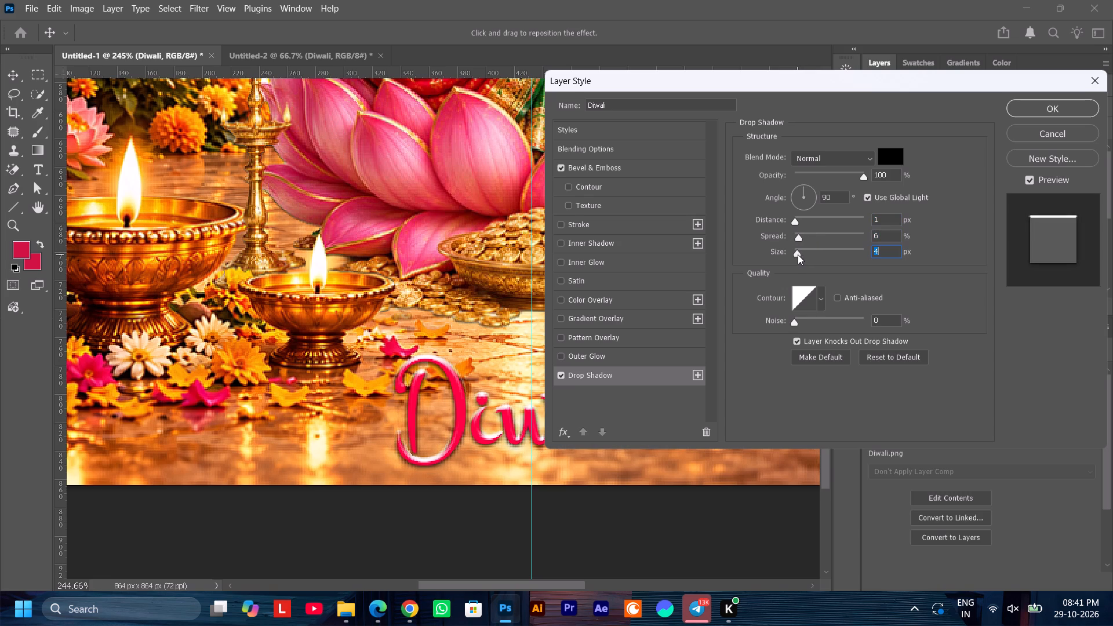
Refine the Diwali lettering's drop shadow to 3 px distance, 10% spread, 2 px size and roughly half opacity, and apply the style.
left_click(798, 224)
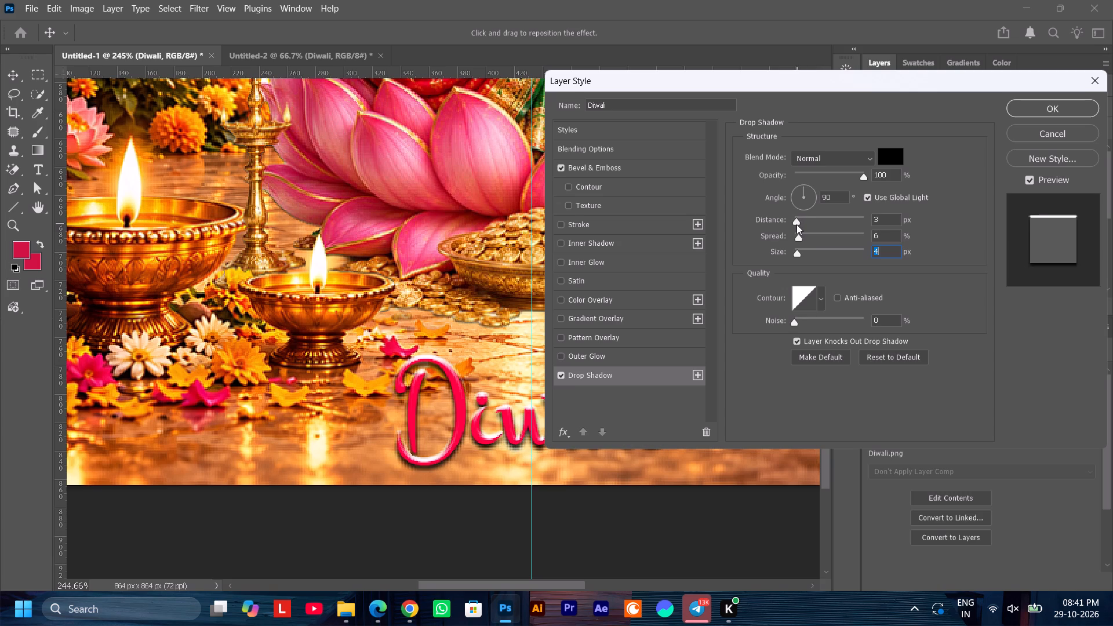
left_click(799, 236)
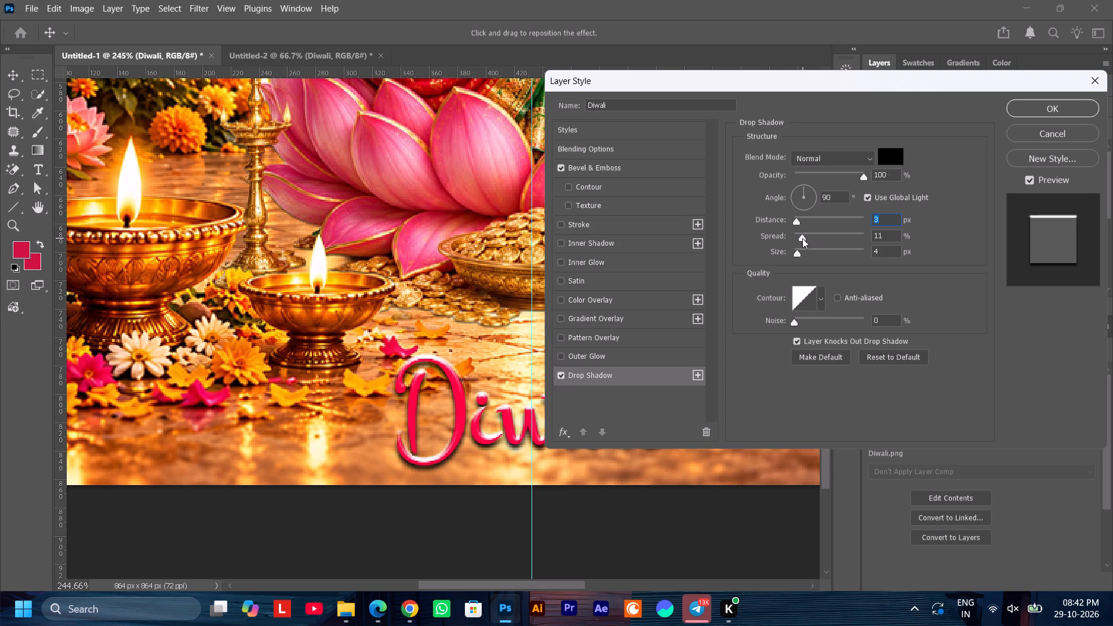
type("10")
left_click_drag(797, 254, 799, 260)
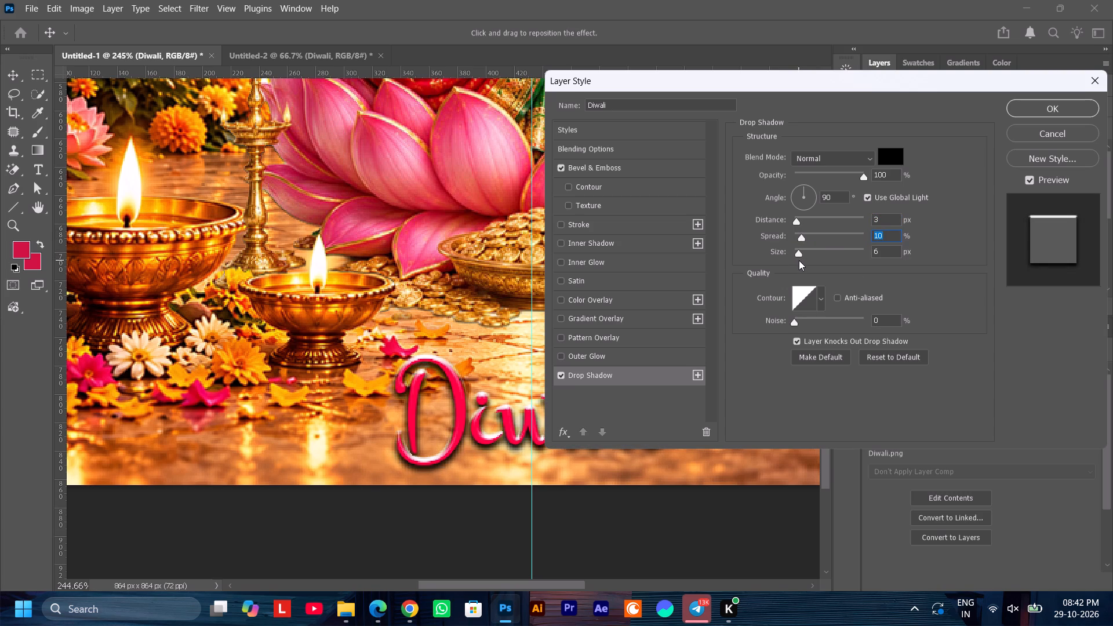
left_click_drag(799, 260, 797, 261)
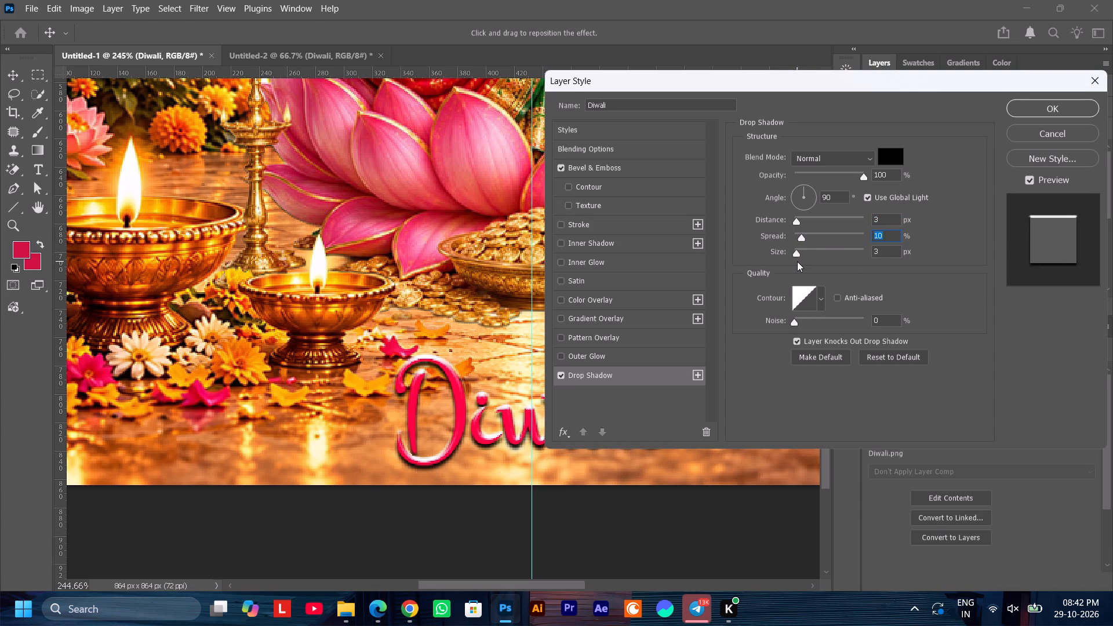
left_click_drag(797, 261, 794, 263)
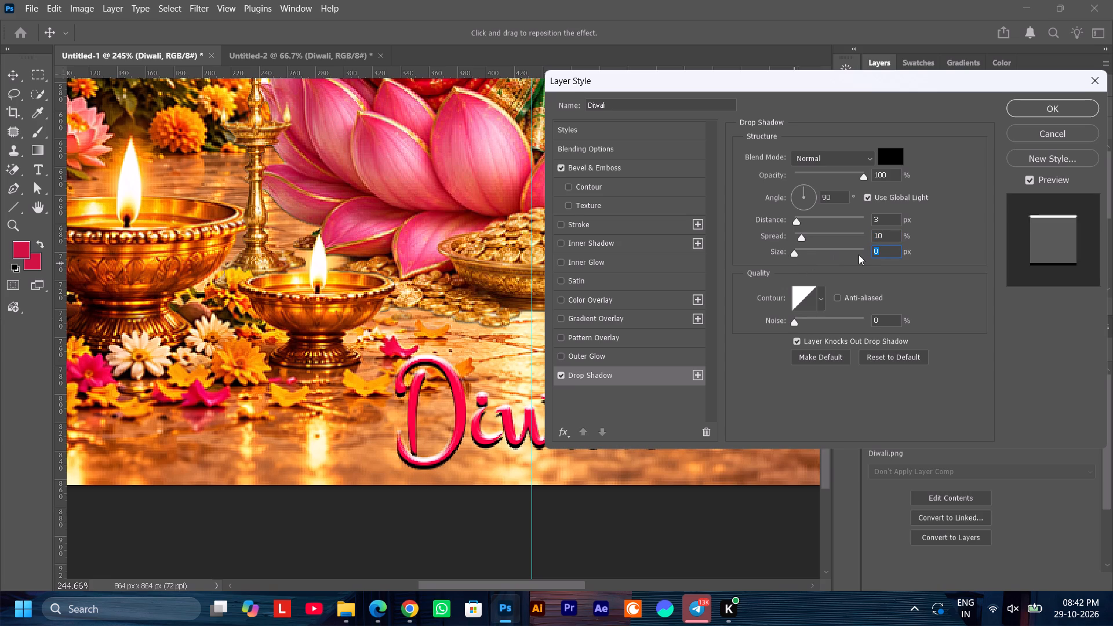
key("1")
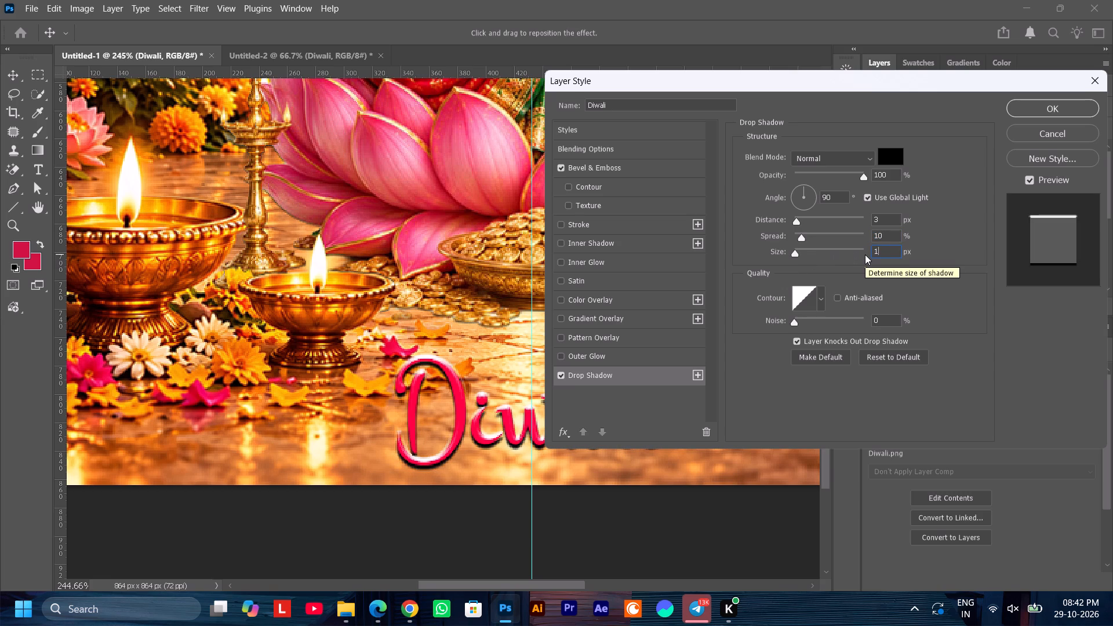
key("BackSpace")
key("2")
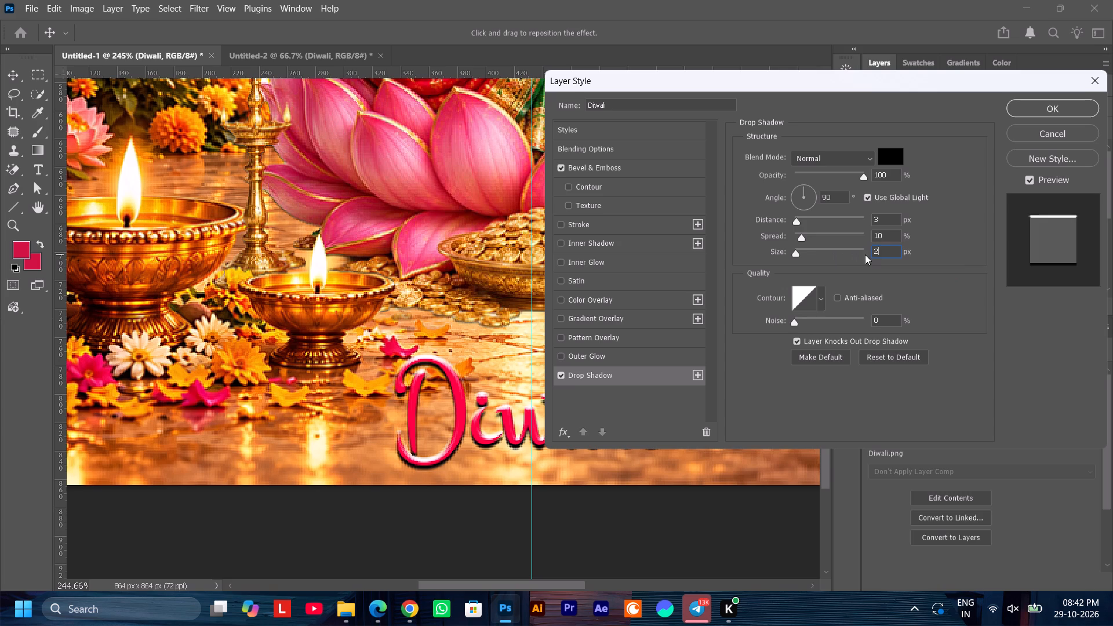
left_click(831, 170)
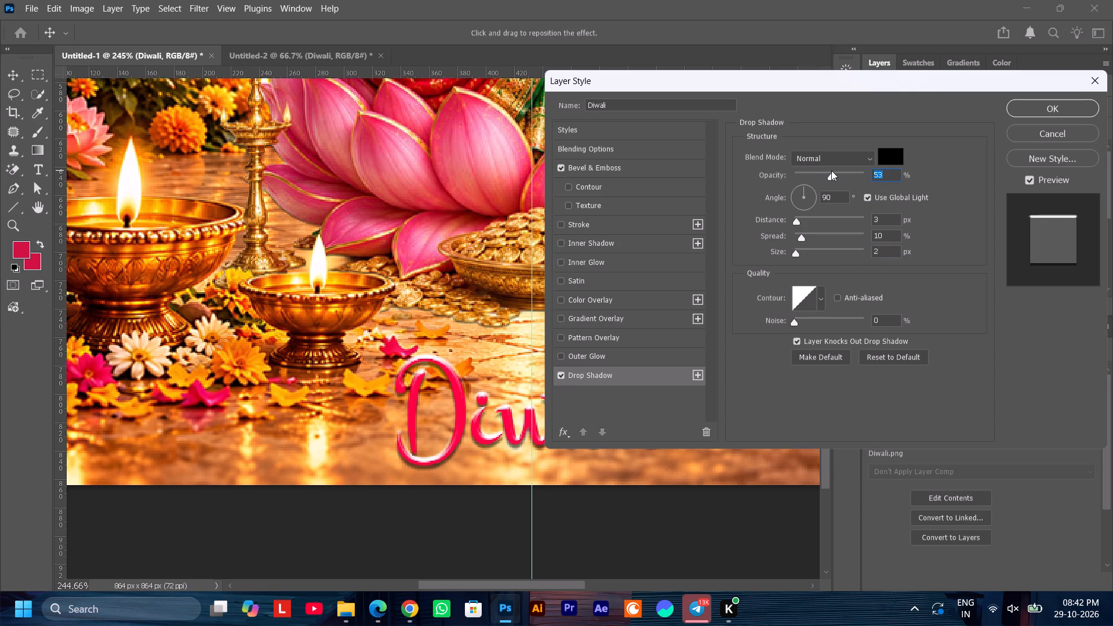
left_click(838, 174)
left_click(1032, 109)
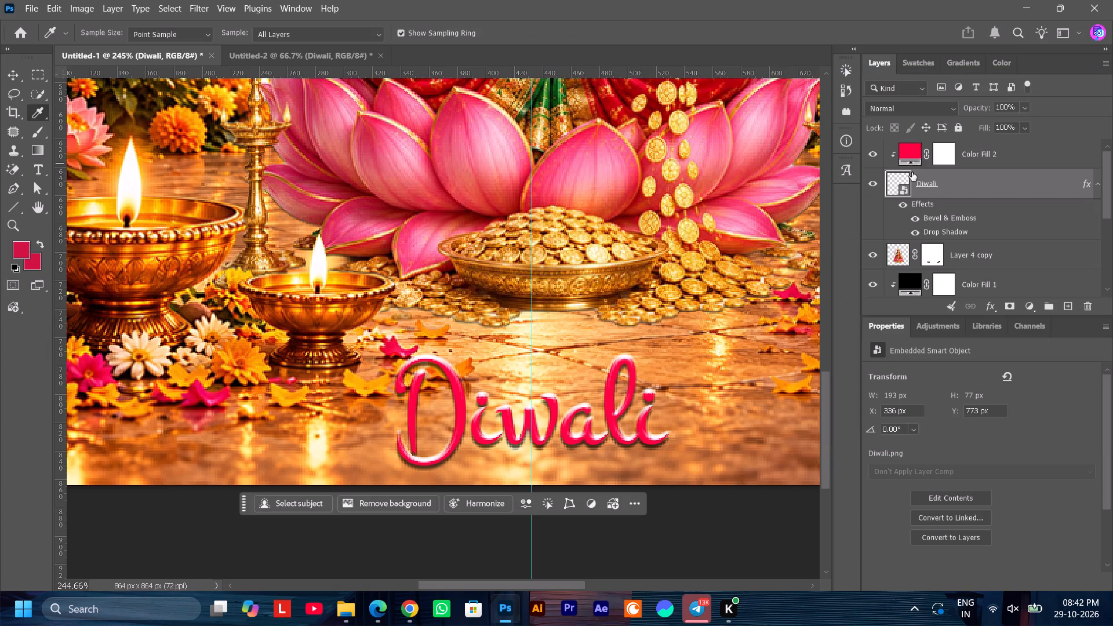
Enlarge the Diwali lettering proportionally about its centre to about 209 × 83 px and commit the transform.
scroll(585, 330, "down", 14, "alt")
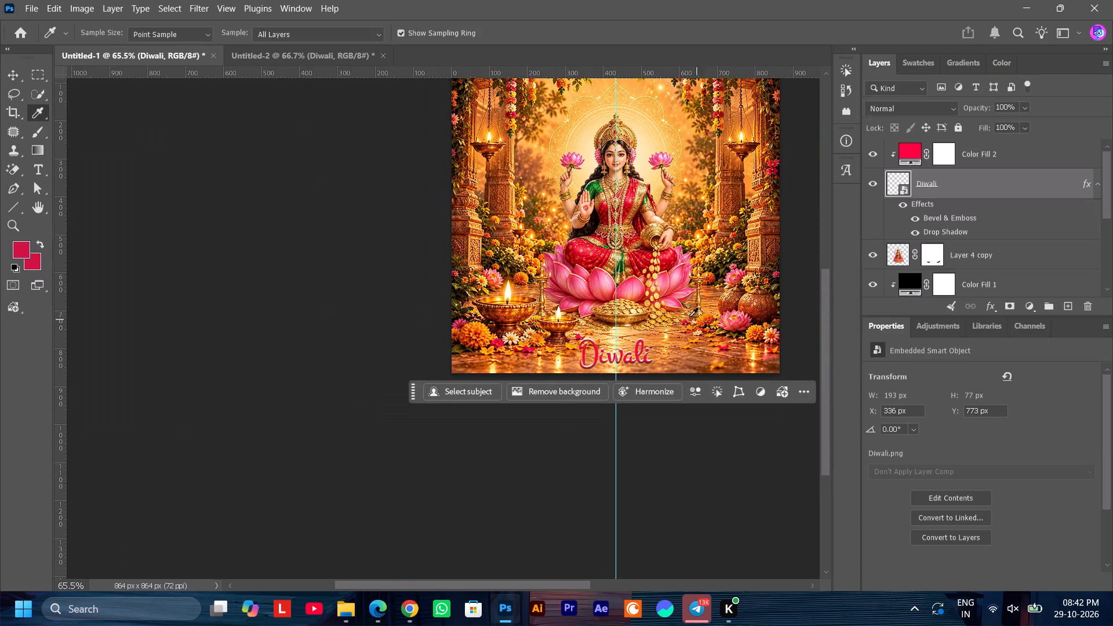
scroll(690, 316, "down", 10, "ctrl")
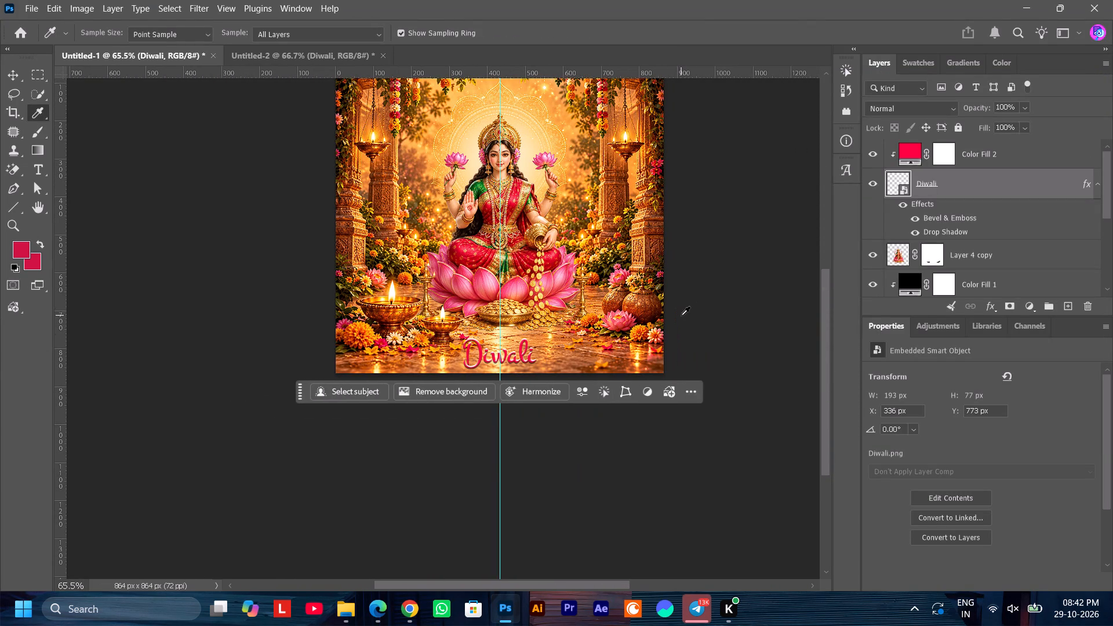
scroll(681, 315, "up", 6)
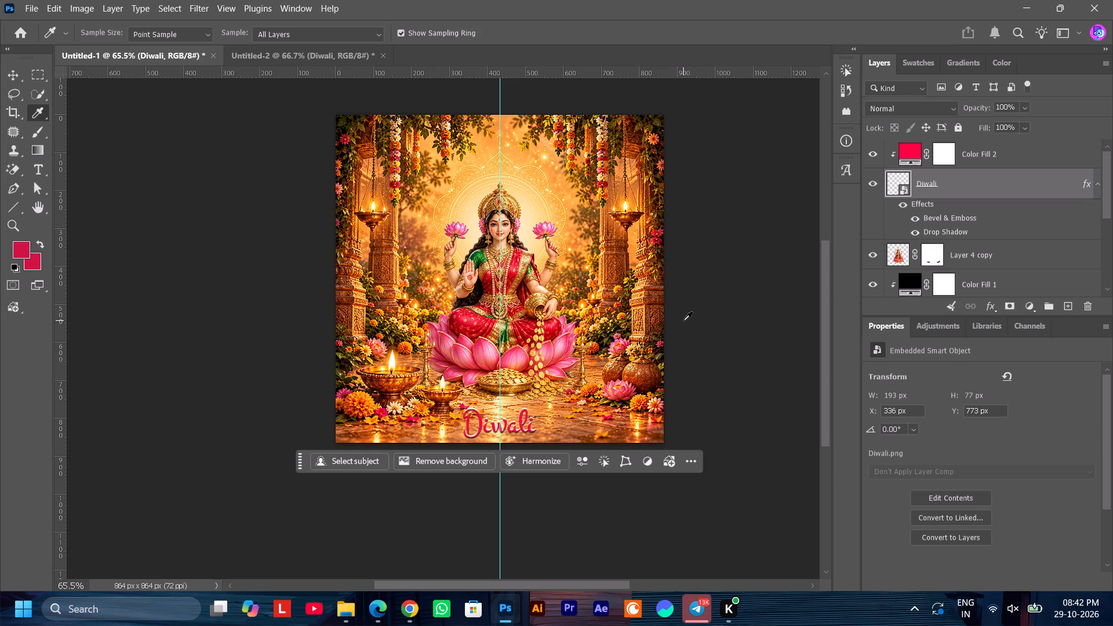
left_click(963, 178)
left_click(14, 75)
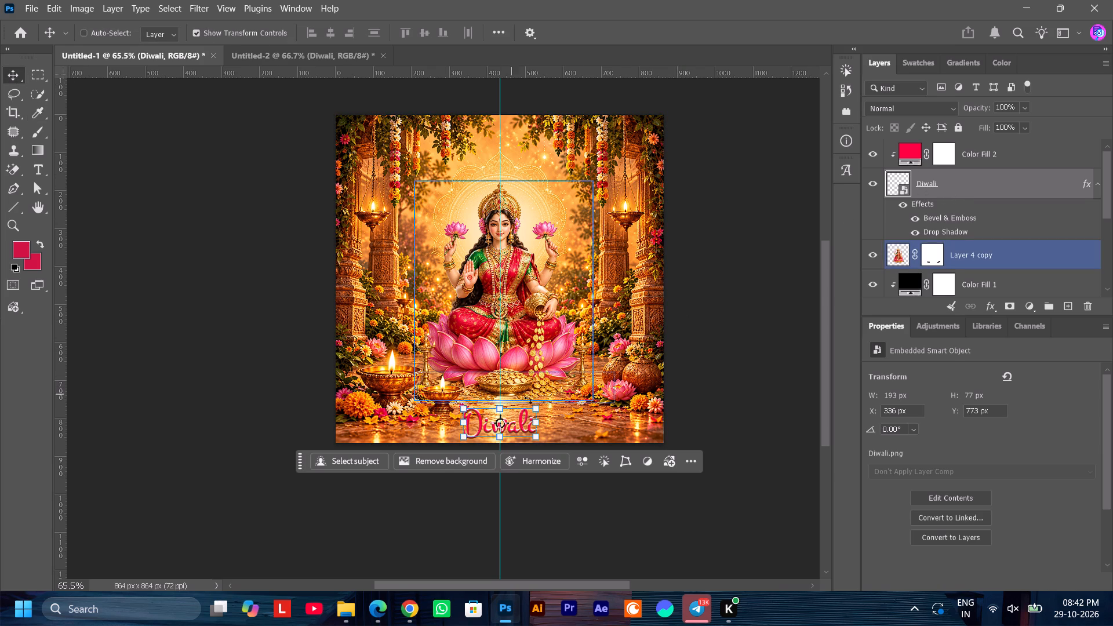
left_click_drag(538, 406, 540, 406, "alt+shift")
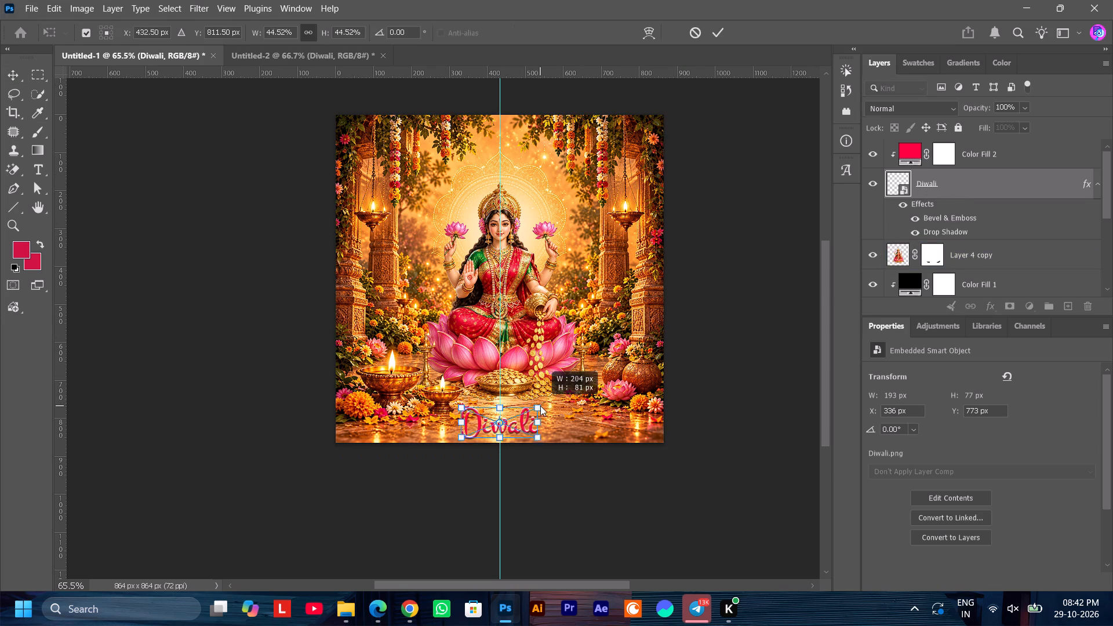
left_click_drag(540, 406, 549, 400, "alt+shift")
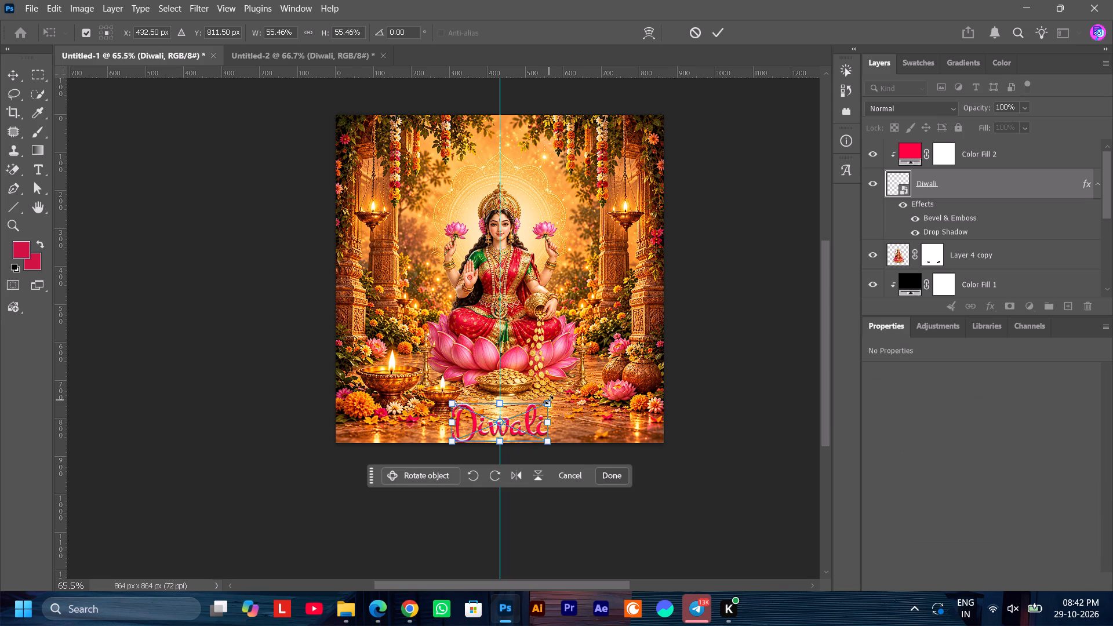
left_click_drag(549, 400, 547, 401, "alt+shift")
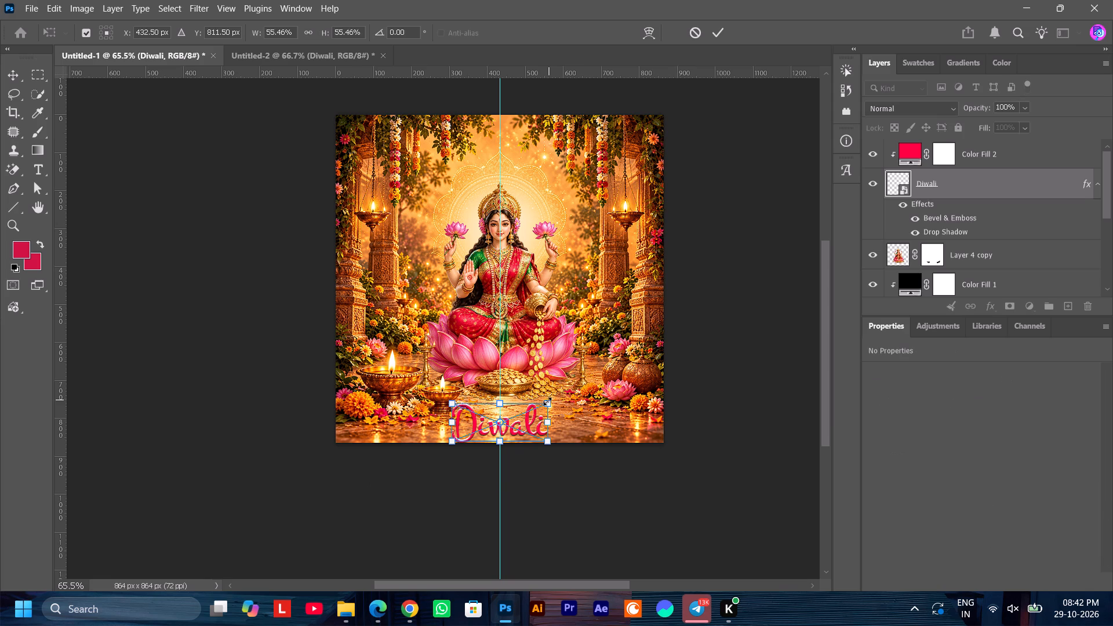
left_click_drag(547, 401, 541, 405, "alt+shift")
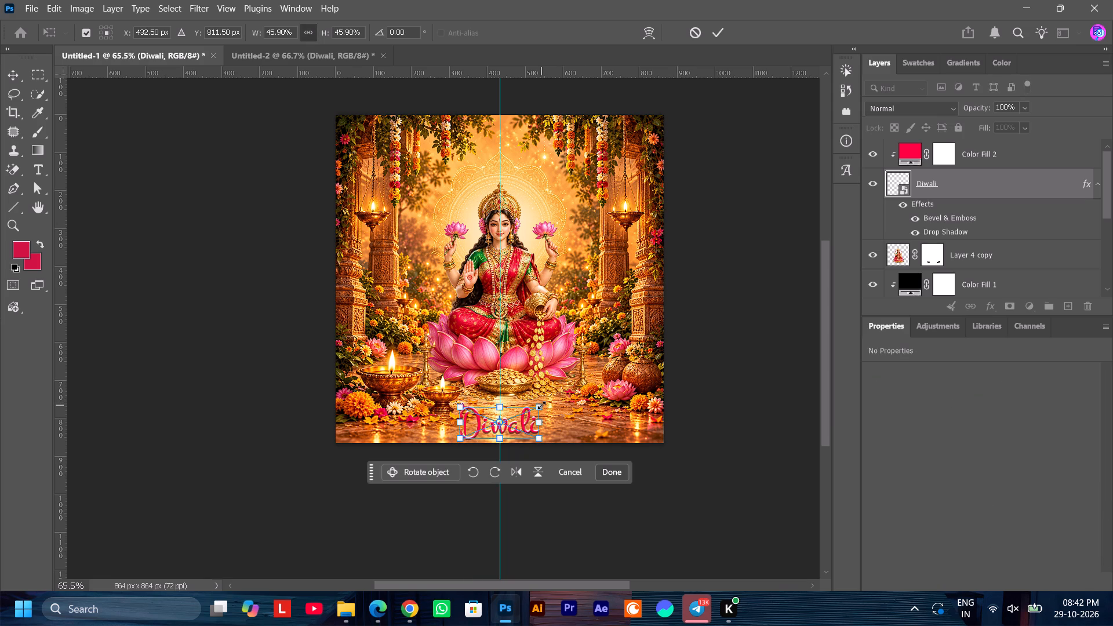
left_click(616, 468)
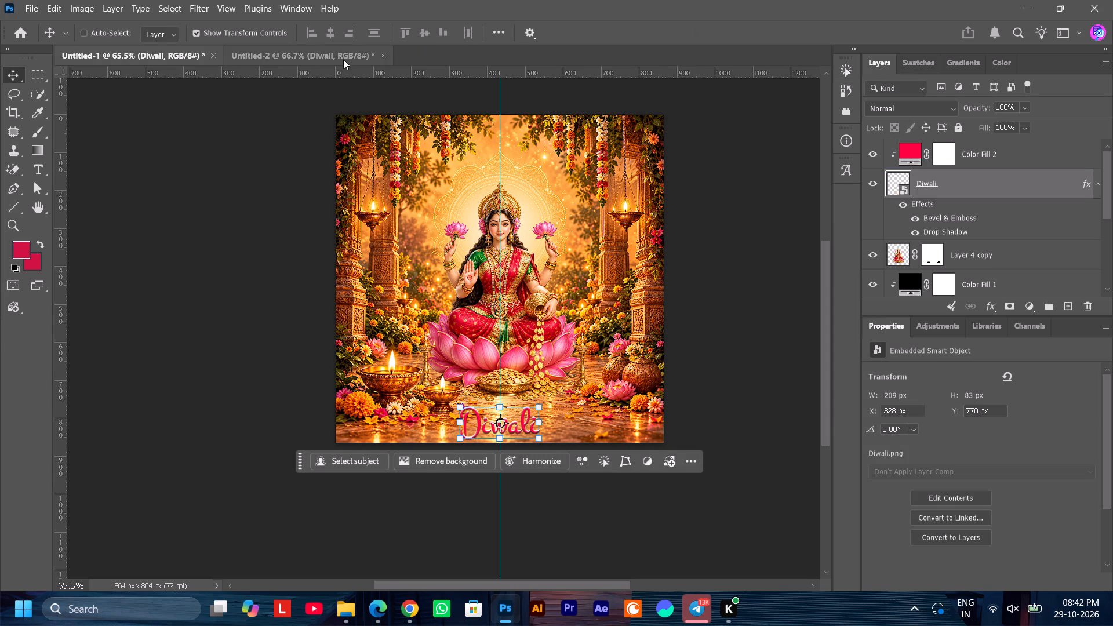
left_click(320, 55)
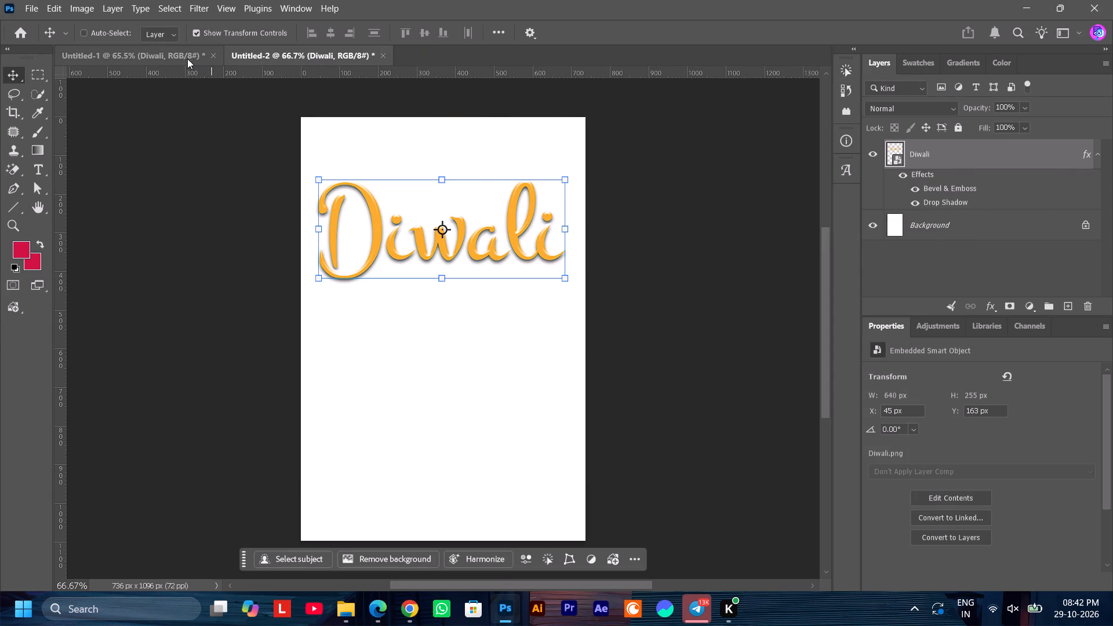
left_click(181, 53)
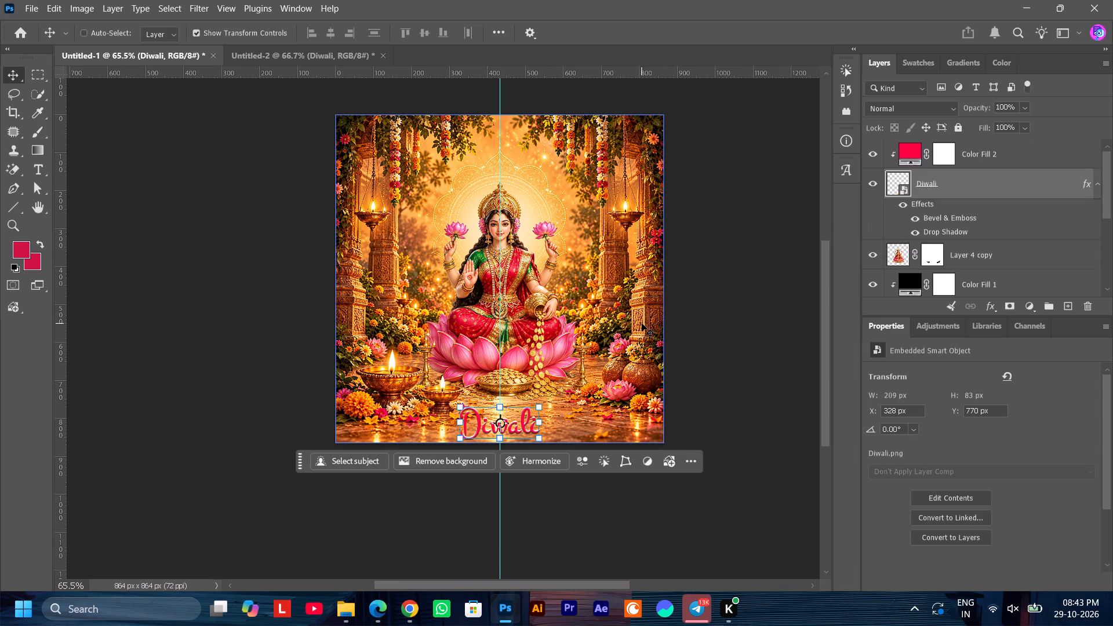
Recolour the Diwali lettering's clipped Color Fill 2 layer to the deeper red #da0227, sampled from the goddess's clothing.
double_click(912, 144)
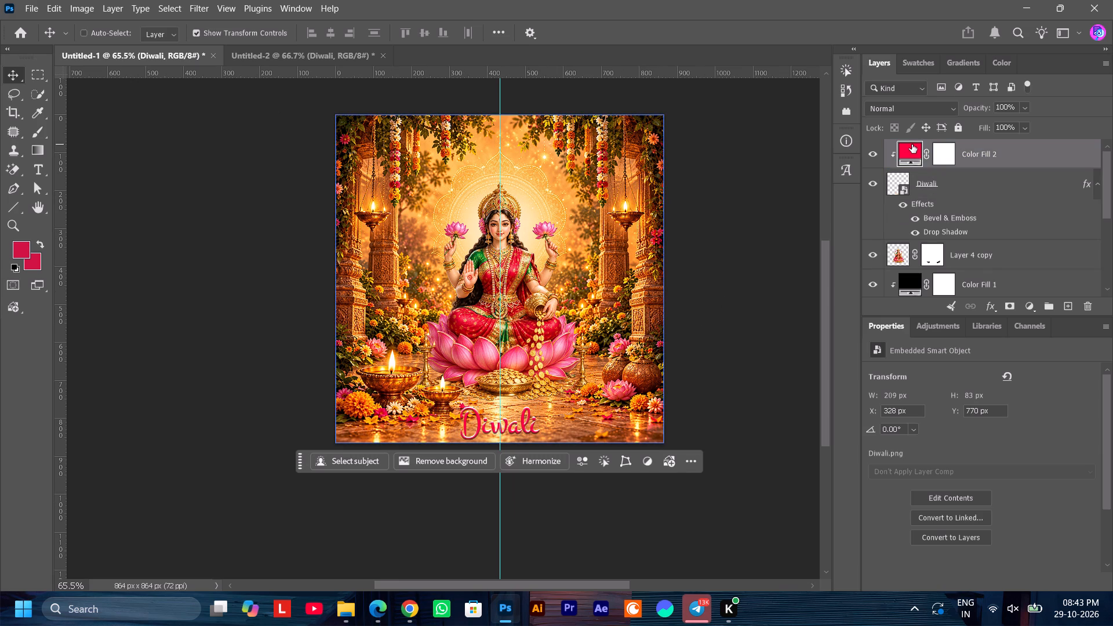
scroll(526, 321, "up", 5, "alt")
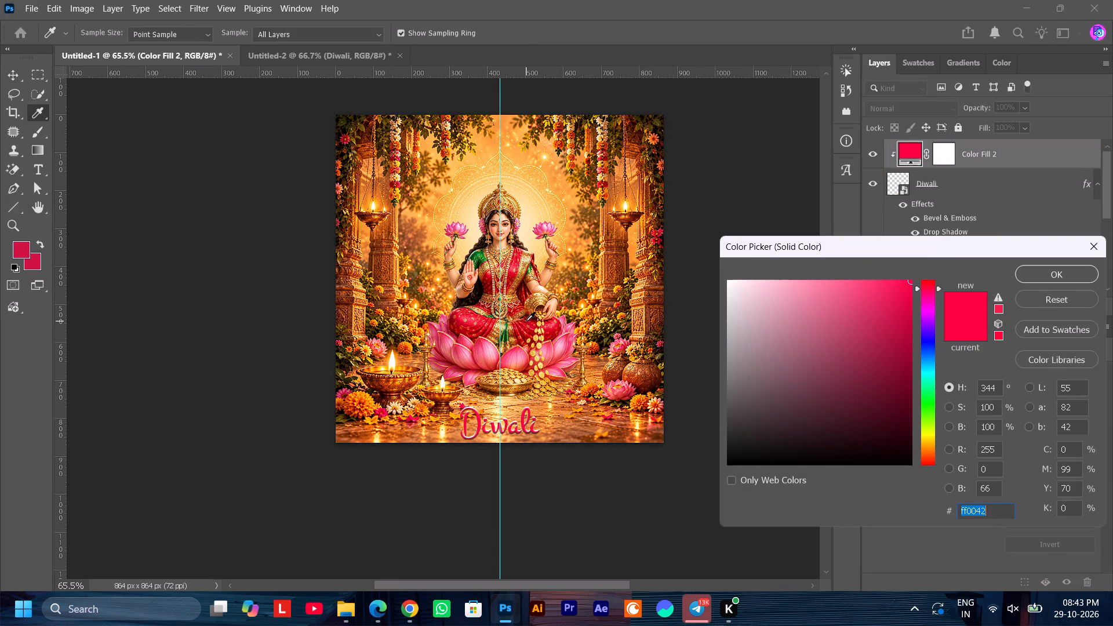
scroll(526, 321, "up", 4, "alt")
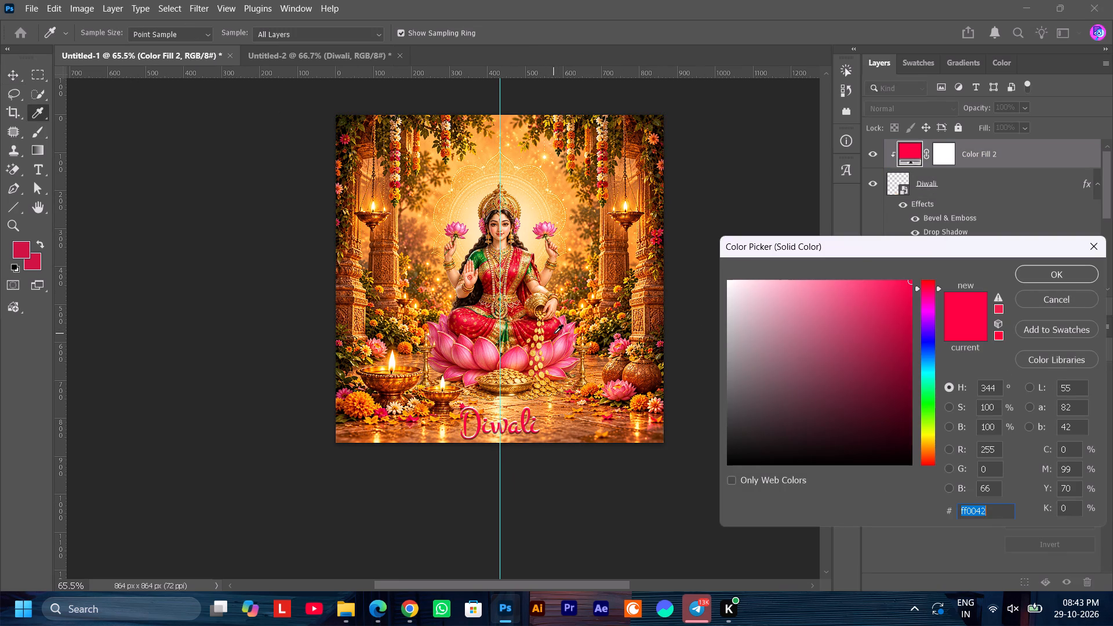
left_click(549, 329)
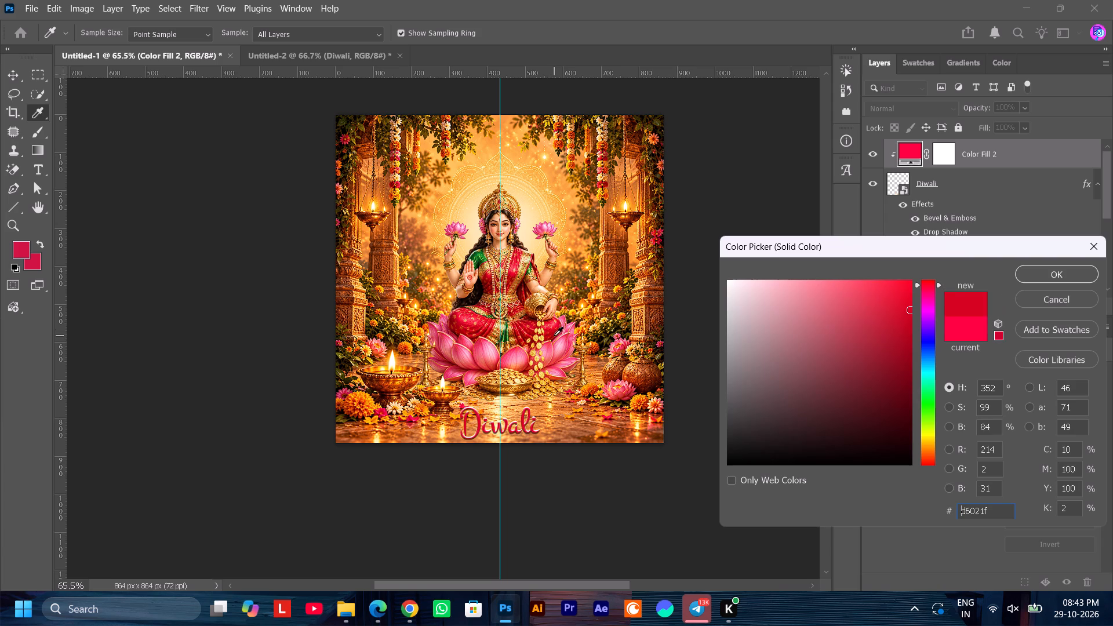
left_click(552, 336)
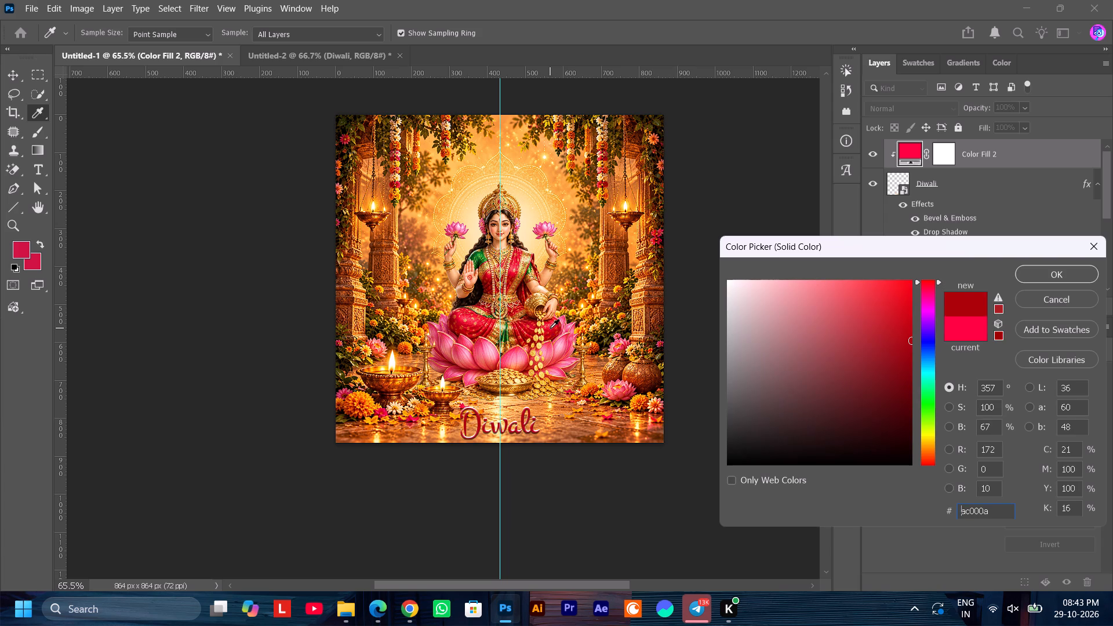
left_click(549, 328)
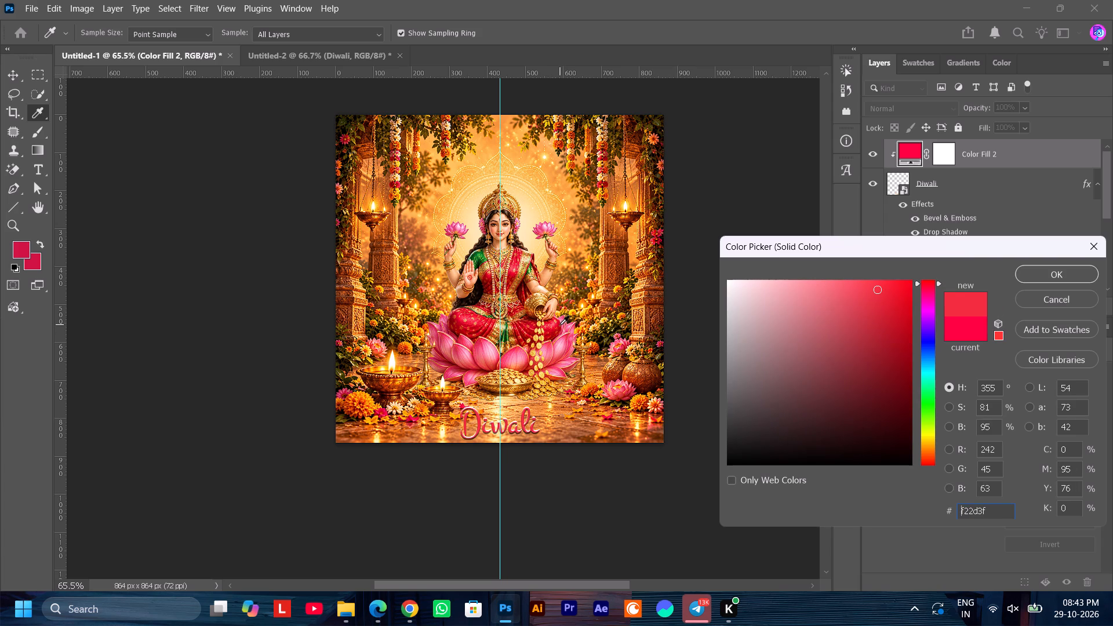
left_click(558, 325)
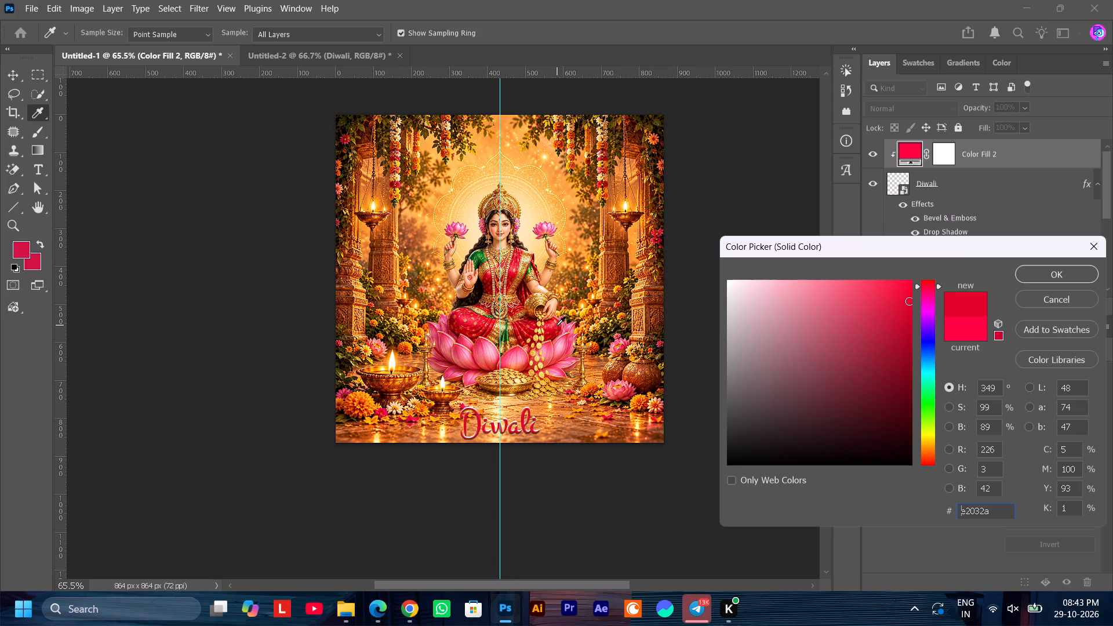
left_click(556, 325)
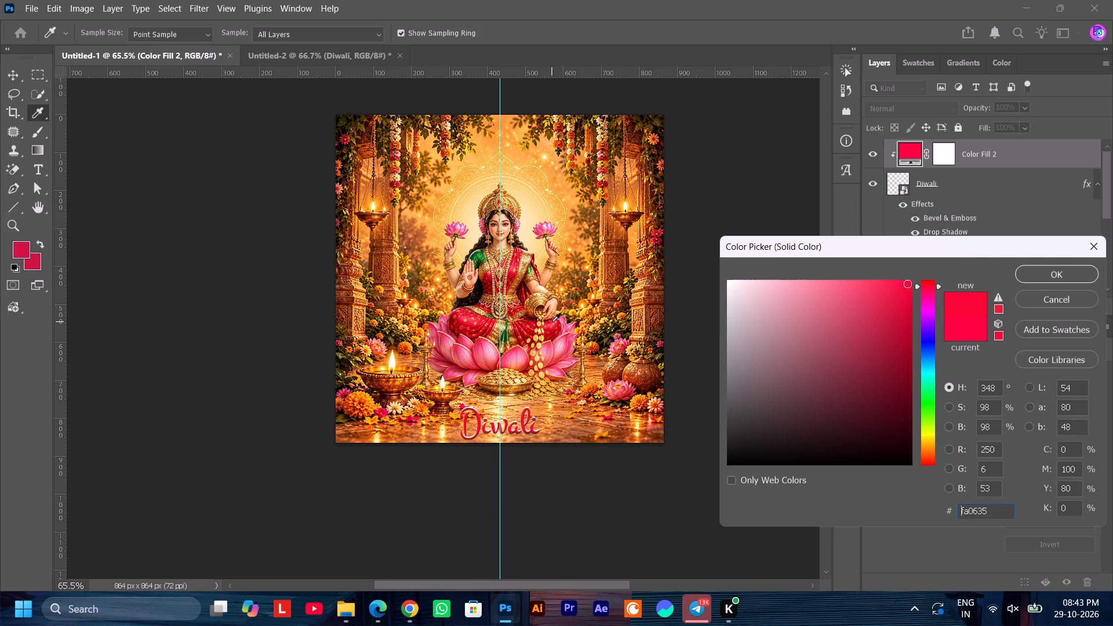
left_click(552, 322)
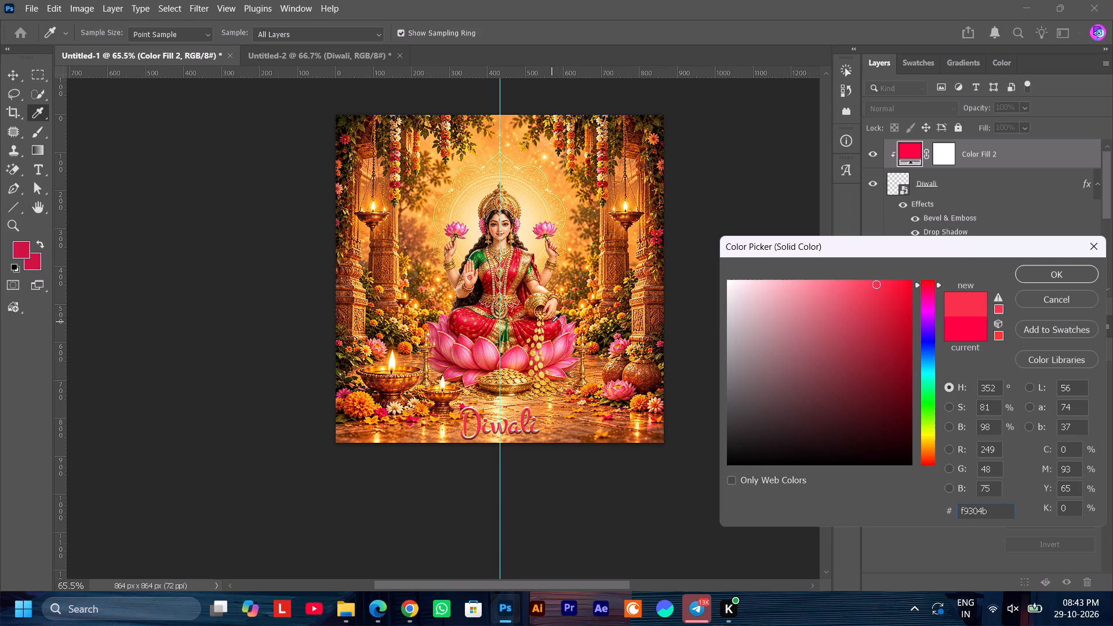
left_click(515, 265)
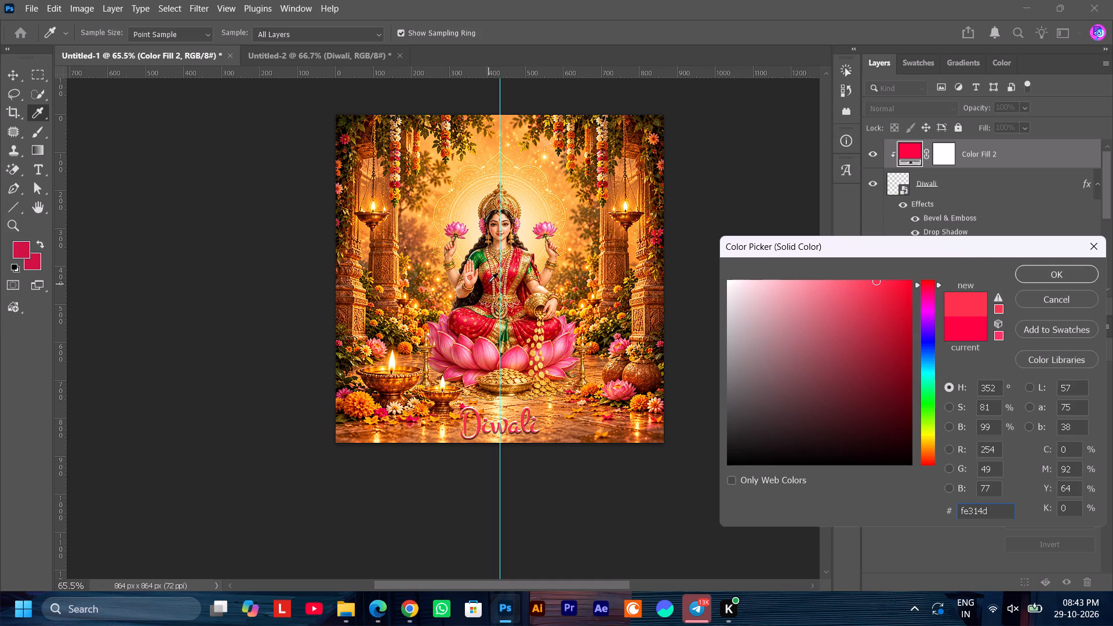
left_click(488, 276)
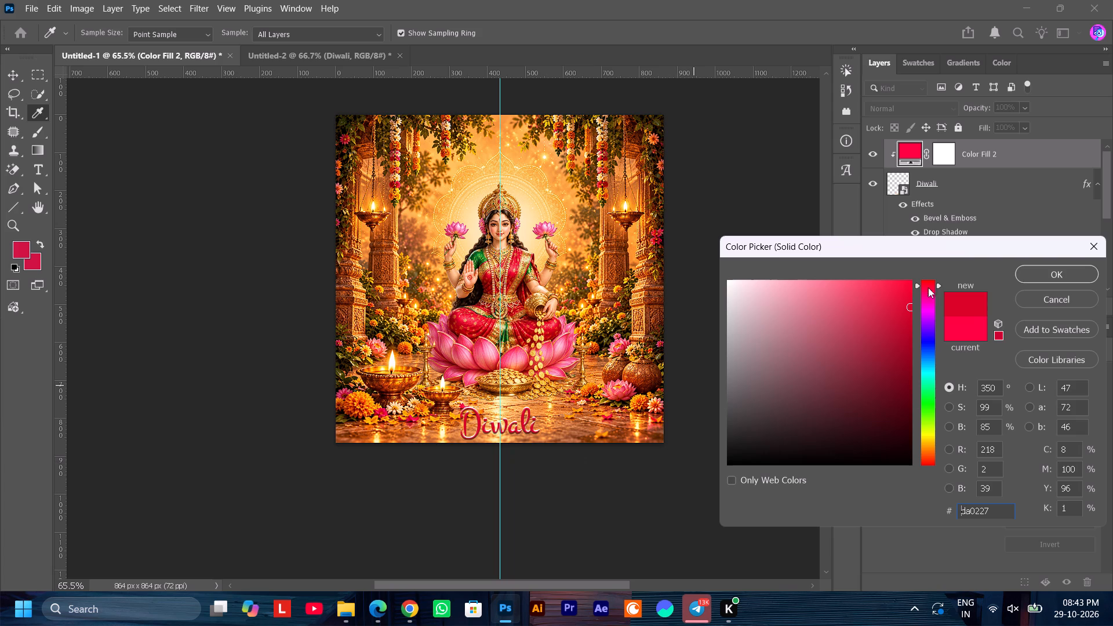
left_click(1034, 270)
Move the Diwali lettering straight up the centre line to above the goddess's head, at Y 60 px.
left_click(951, 180)
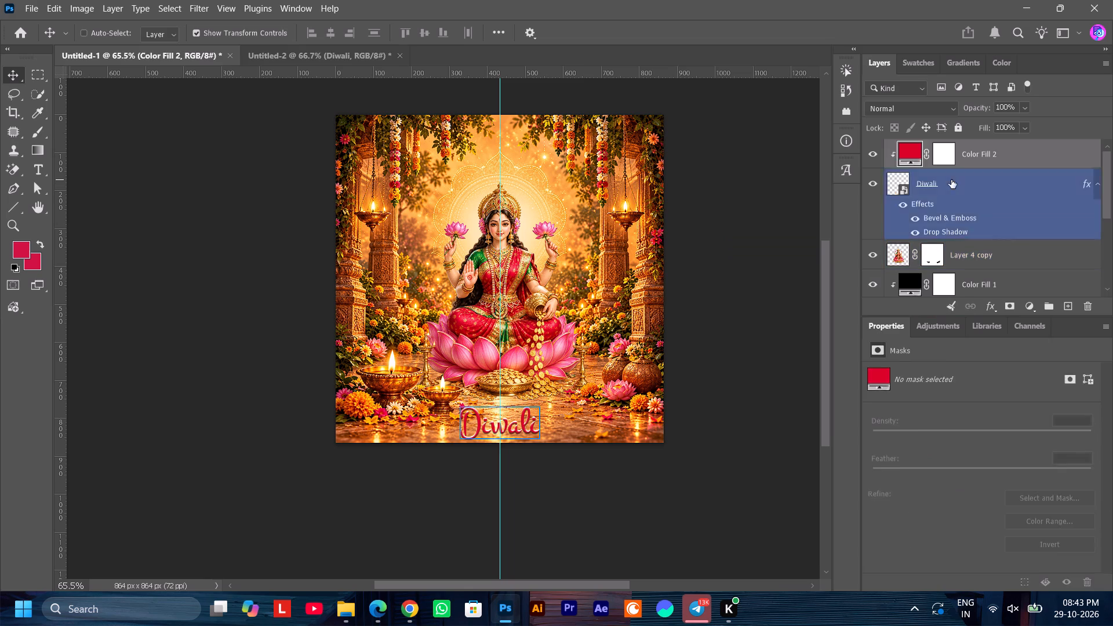
key("shift+Up")
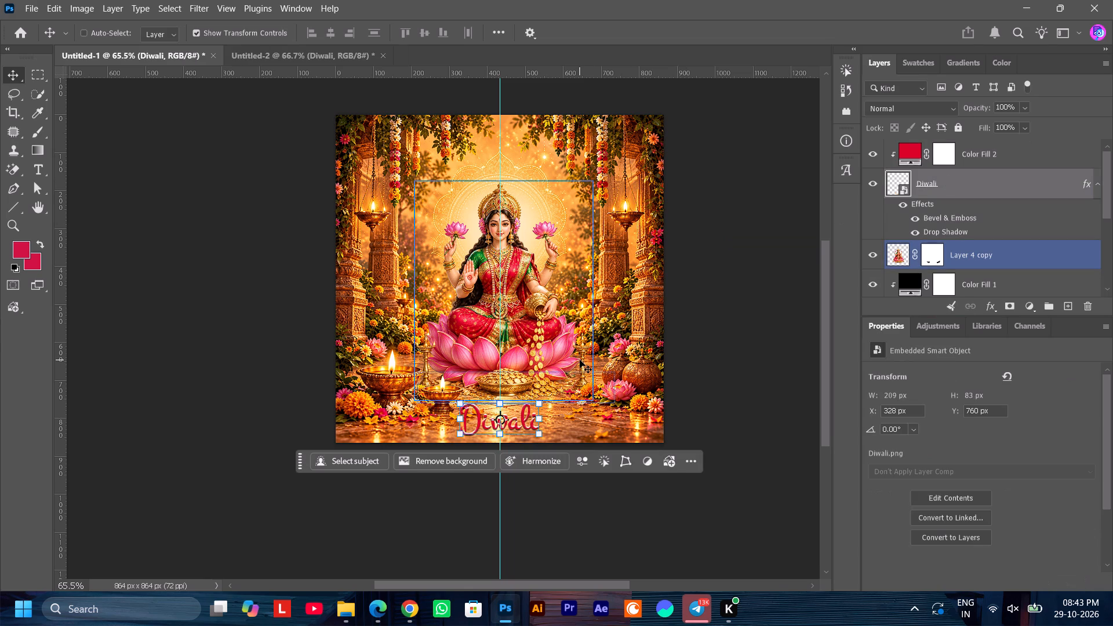
key("shift+Up")
key("shift+Up")
key("shift+Up")
key("shift+Up")
key("shift+Up")
key("shift+Up")
key("shift+Up")
key("shift+Up")
key("shift+Up")
key("shift+Up")
key("shift+Up")
key("shift+Up")
key("shift+Up")
key("shift+Up")
key("shift+Up")
key("shift+Up")
key("shift+Up")
key("shift+Up")
key("shift+Up")
key("shift+Up")
key("shift+Up")
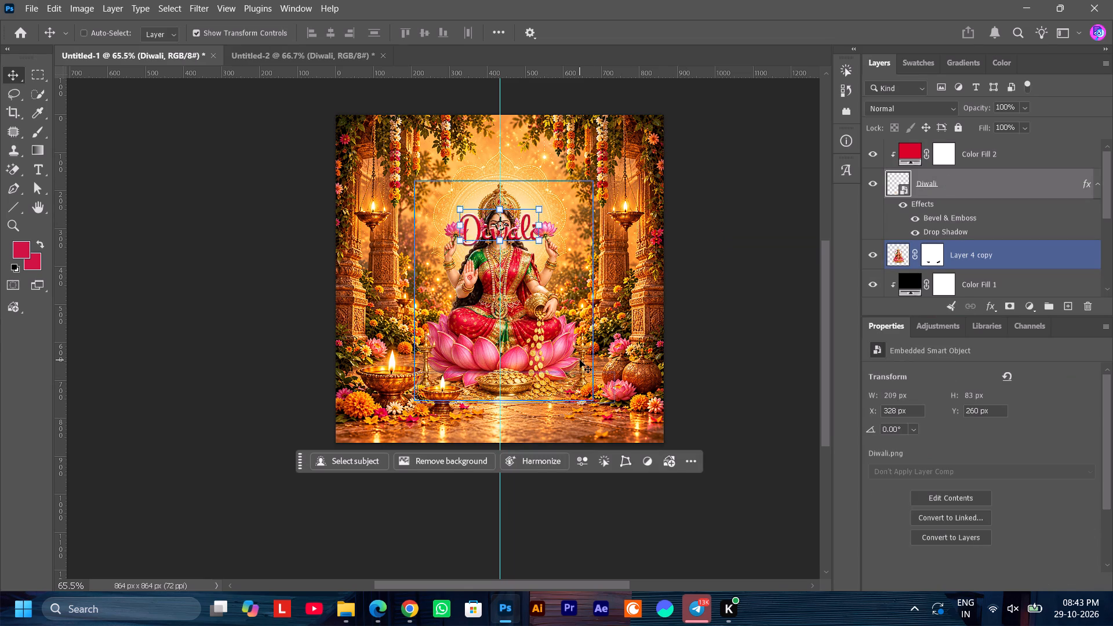
key("shift+Up")
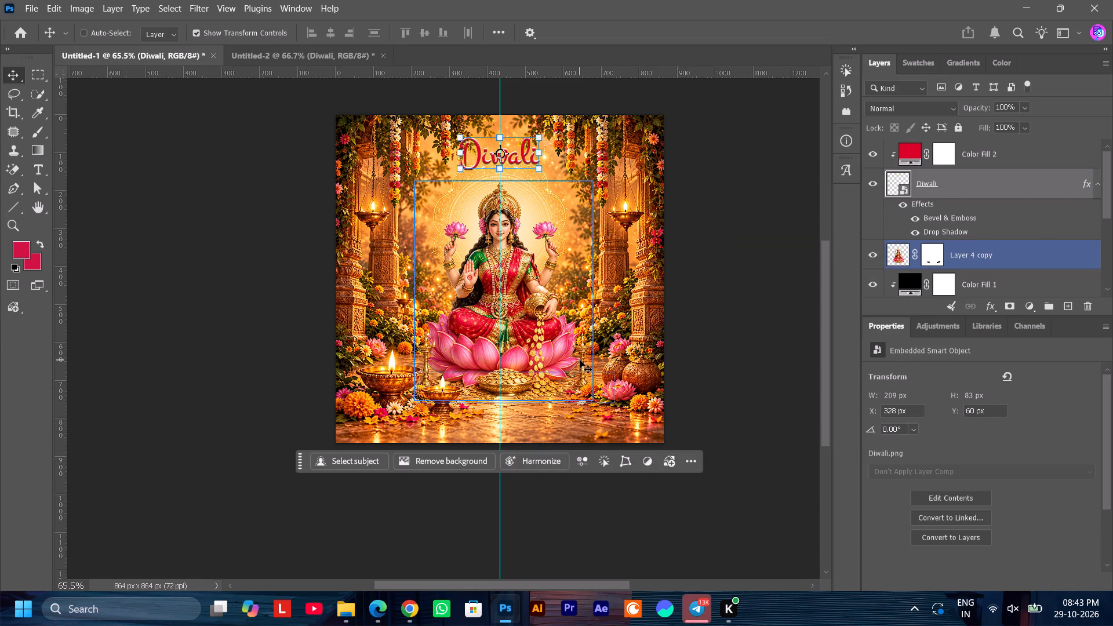